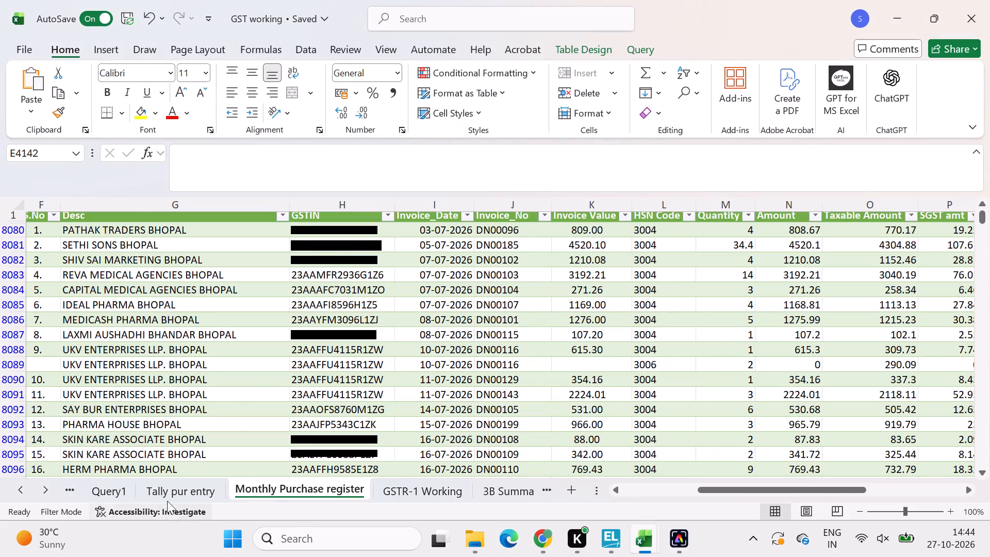
{"action": "left_click", "coordinate": [182, 494]}
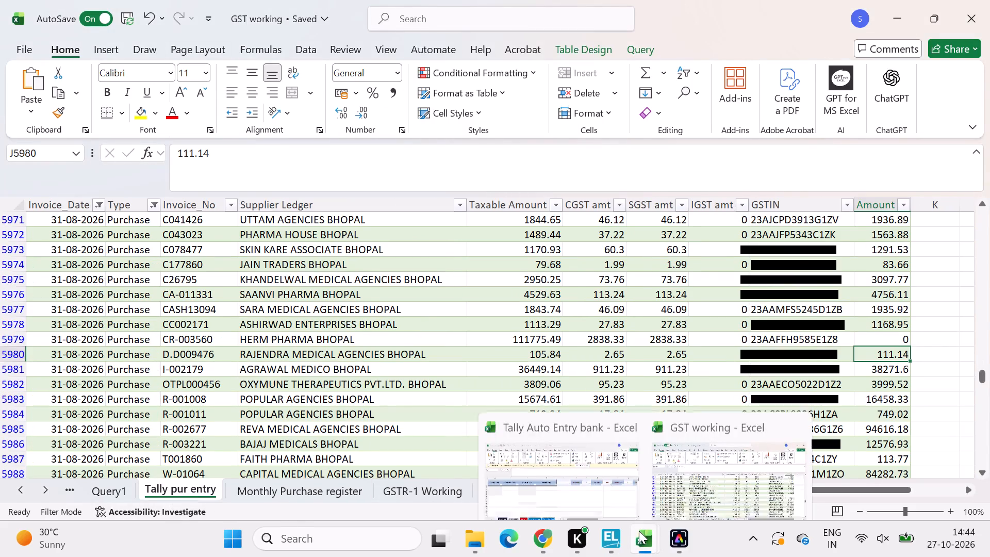
Switch to the Tally Auto Entry bank workbook and undo the last three changes to restore the purchase vouchers on the Multi entry sheet.
{"action": "left_click", "coordinate": [558, 480]}
{"action": "scroll", "coordinate": [399, 366], "scroll_direction": "up", "scroll_amount": 2}
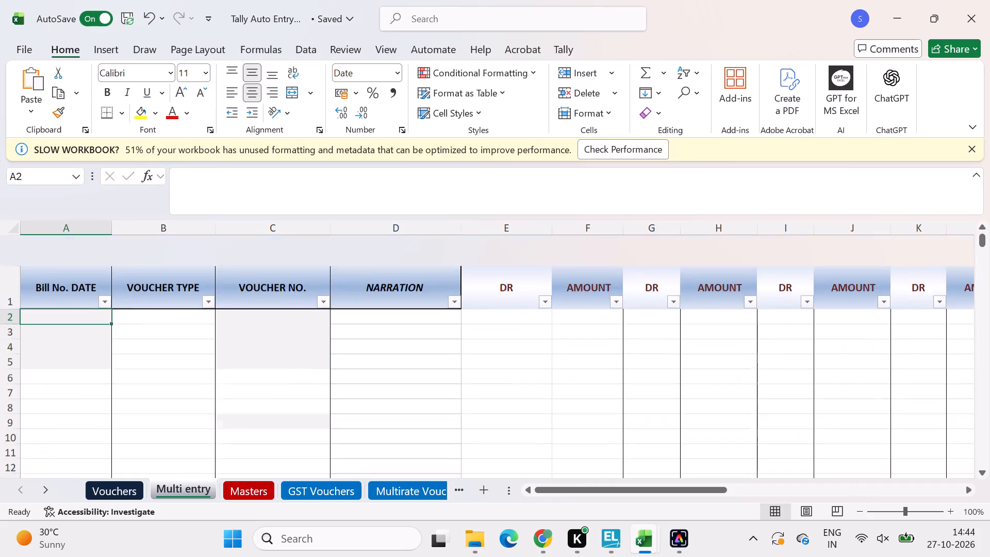
{"action": "scroll", "coordinate": [399, 366], "scroll_direction": "up", "scroll_amount": 2}
{"action": "key", "text": "ctrl+z"}
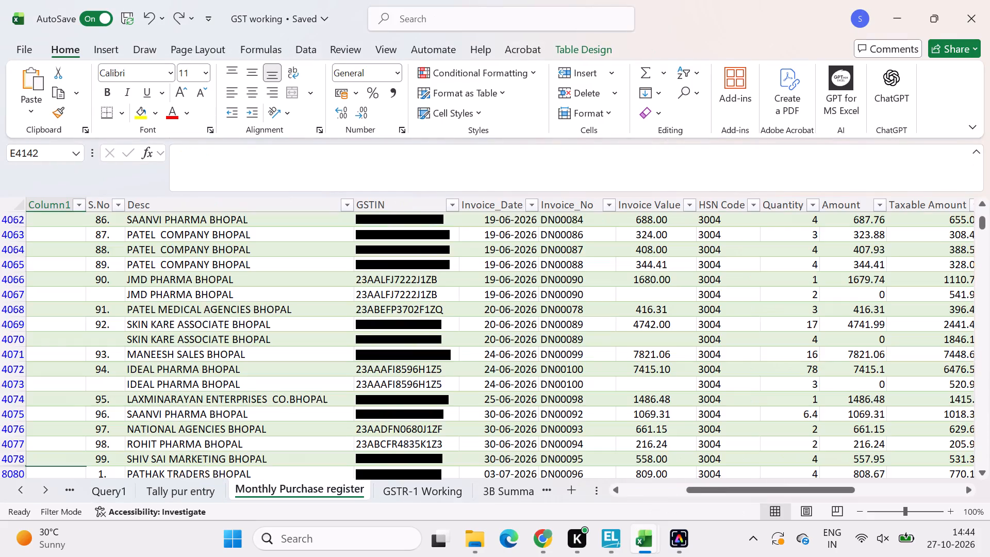
{"action": "key", "text": "ctrl+z"}
{"action": "key", "text": "ctrl+z"}
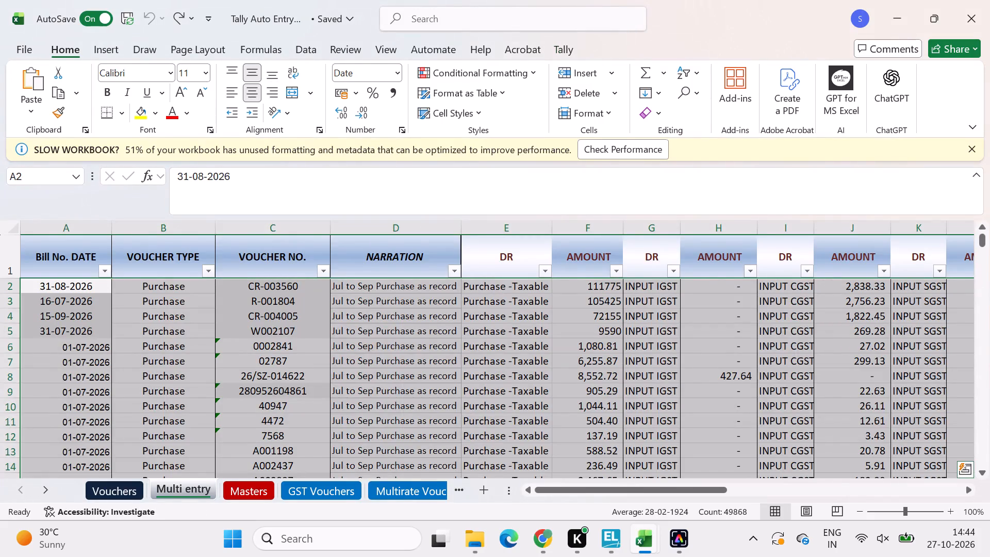
{"action": "scroll", "coordinate": [816, 355], "scroll_direction": "up", "scroll_amount": 1}
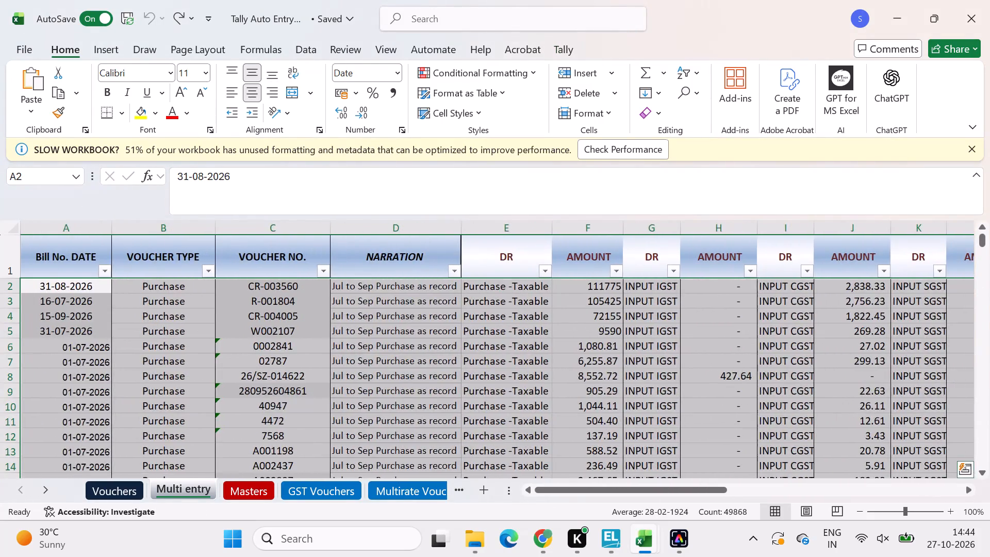
Copy voucher number CR-003560 from the Multi entry sheet and find it in the GST working workbook's Monthly Purchase register.
{"action": "left_click", "coordinate": [286, 288]}
{"action": "key", "text": "ctrl+c"}
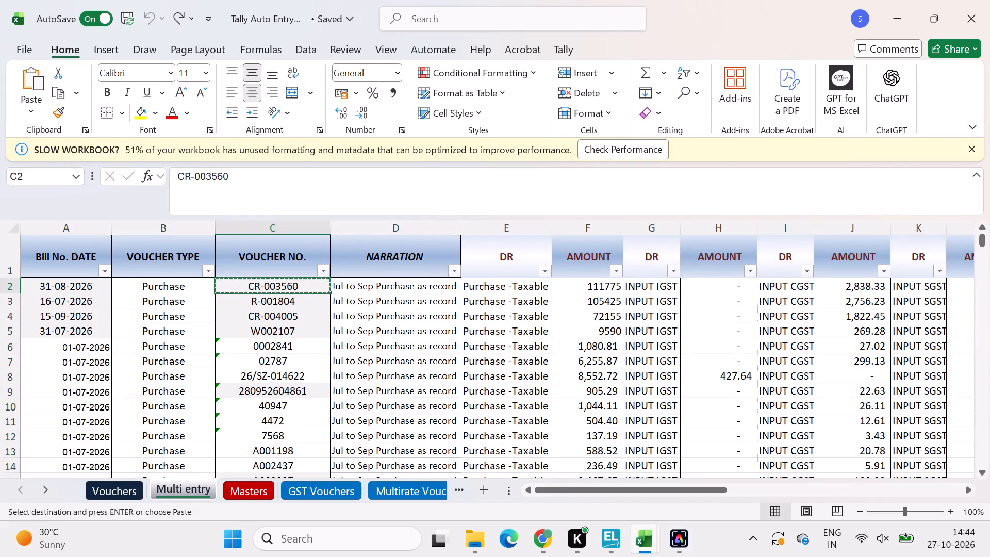
{"action": "key", "text": "alt+Tab"}
{"action": "left_click", "coordinate": [443, 296]}
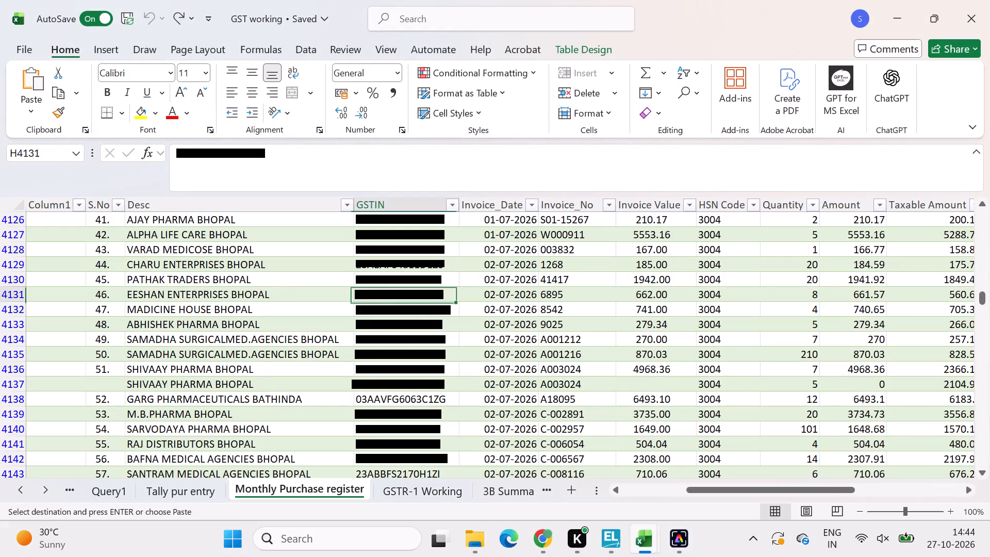
{"action": "key", "text": "ctrl+f"}
{"action": "key", "text": "ctrl+v"}
{"action": "key", "text": "Return"}
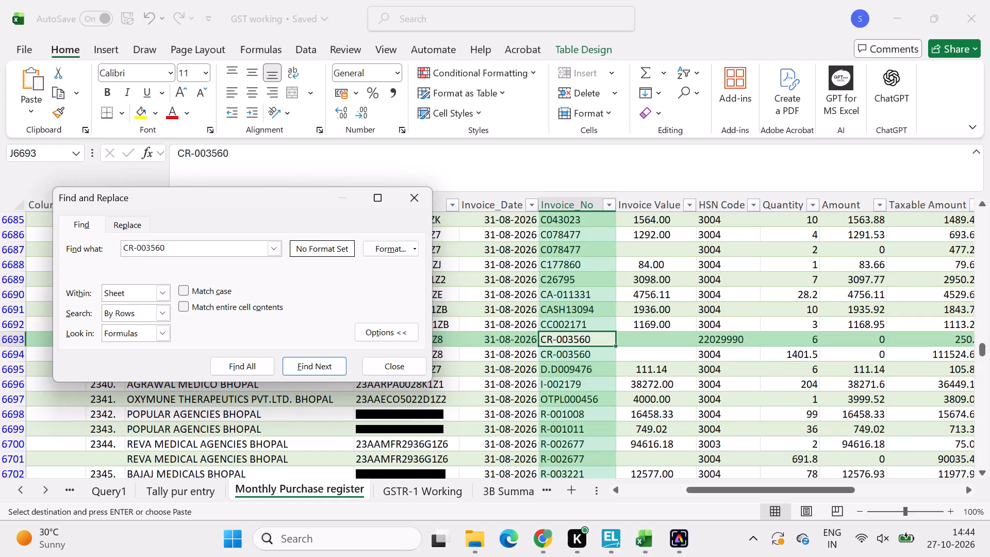
{"action": "scroll", "coordinate": [960, 367], "scroll_direction": "left", "scroll_amount": 1}
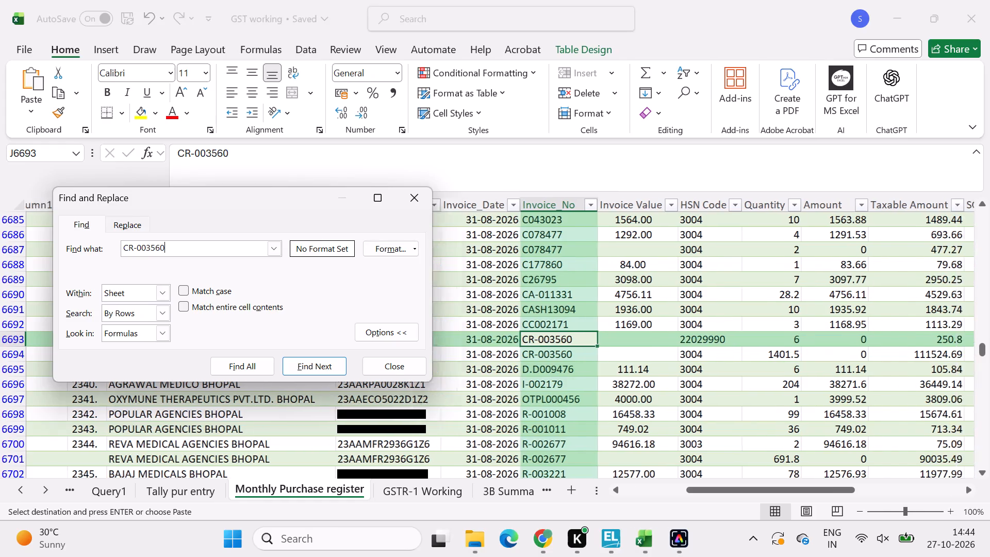
{"action": "scroll", "coordinate": [960, 367], "scroll_direction": "left", "scroll_amount": 1}
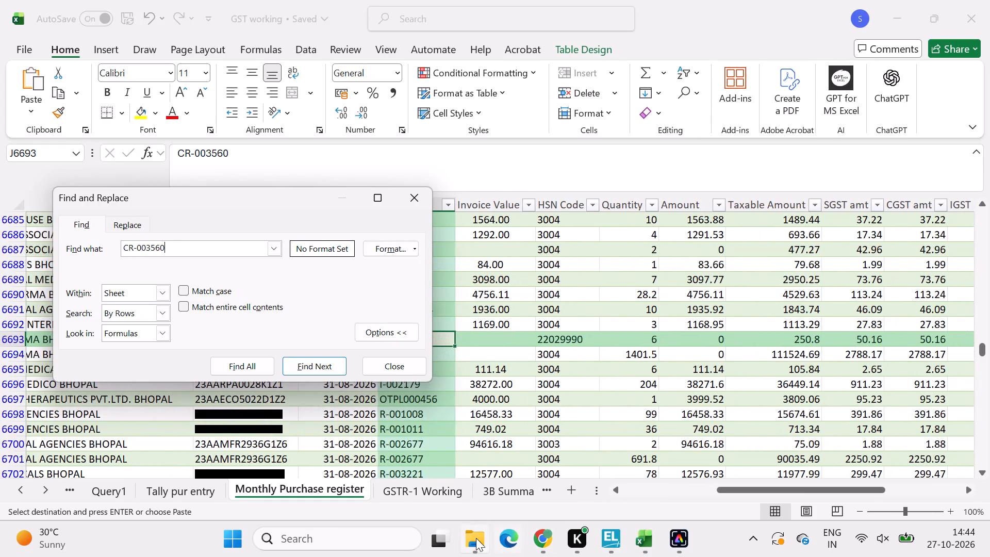
Switch to File Explorer and browse the FY-26-27 folders Monthly Data and GST working, ending in Monthly Purchase register.
{"action": "left_click", "coordinate": [498, 488]}
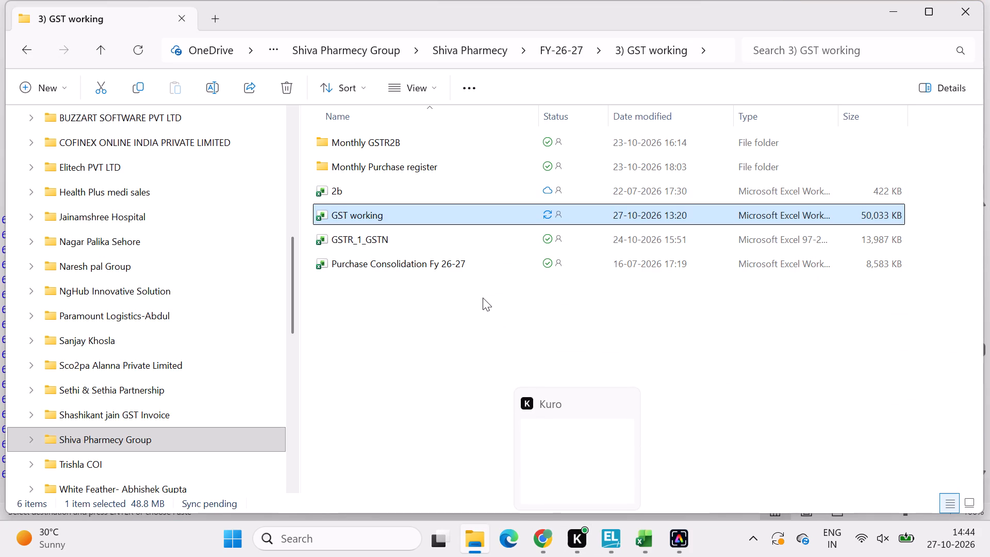
{"action": "left_click", "coordinate": [101, 51]}
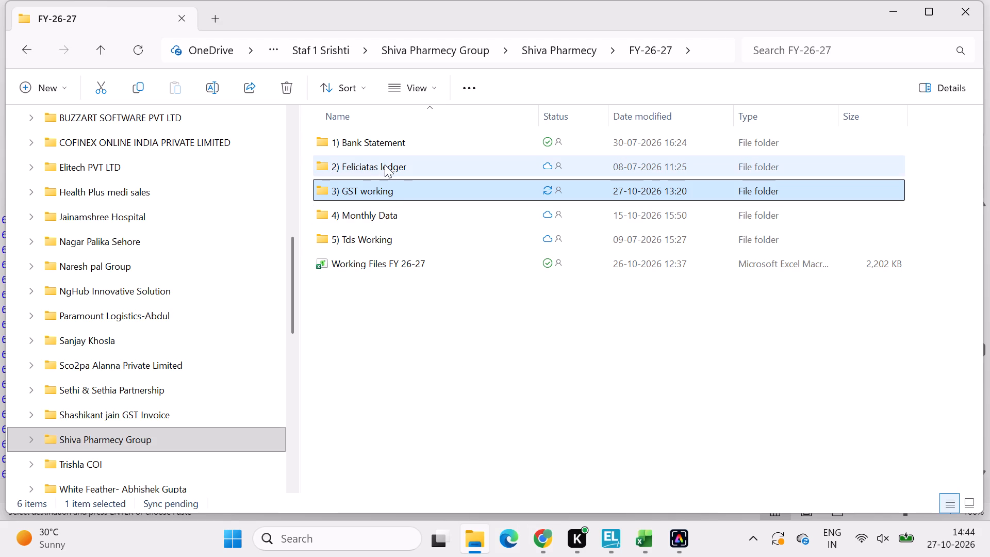
{"action": "double_click", "coordinate": [387, 212]}
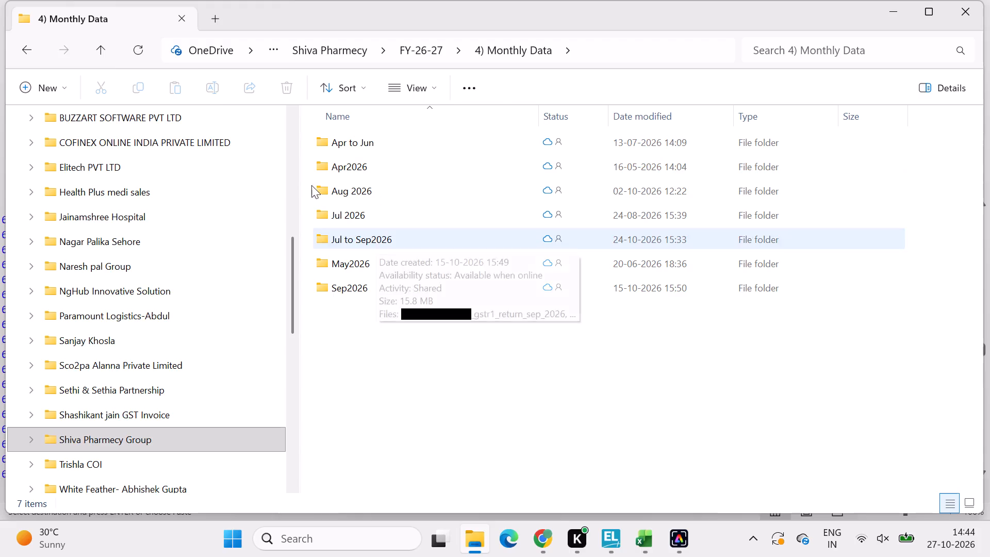
{"action": "left_click", "coordinate": [94, 46]}
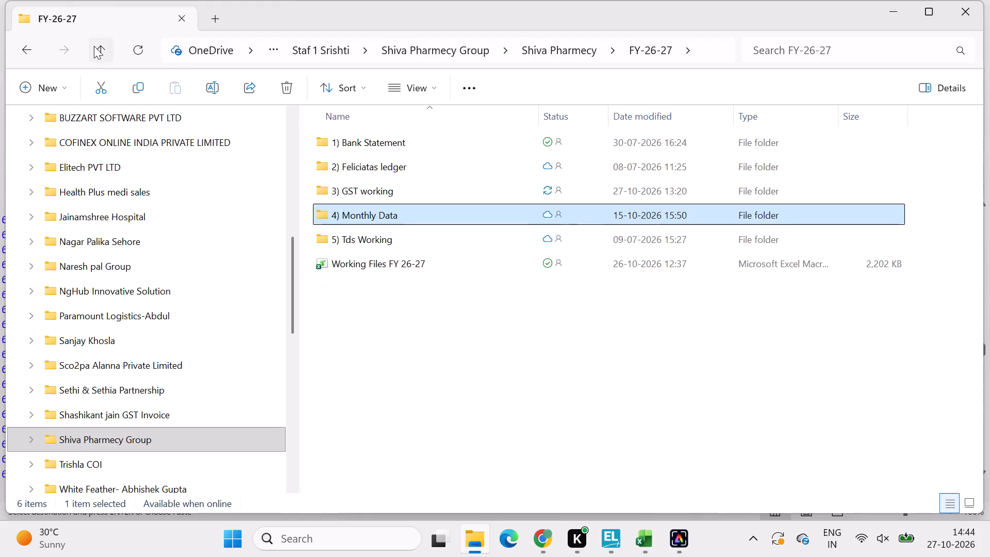
{"action": "double_click", "coordinate": [391, 187]}
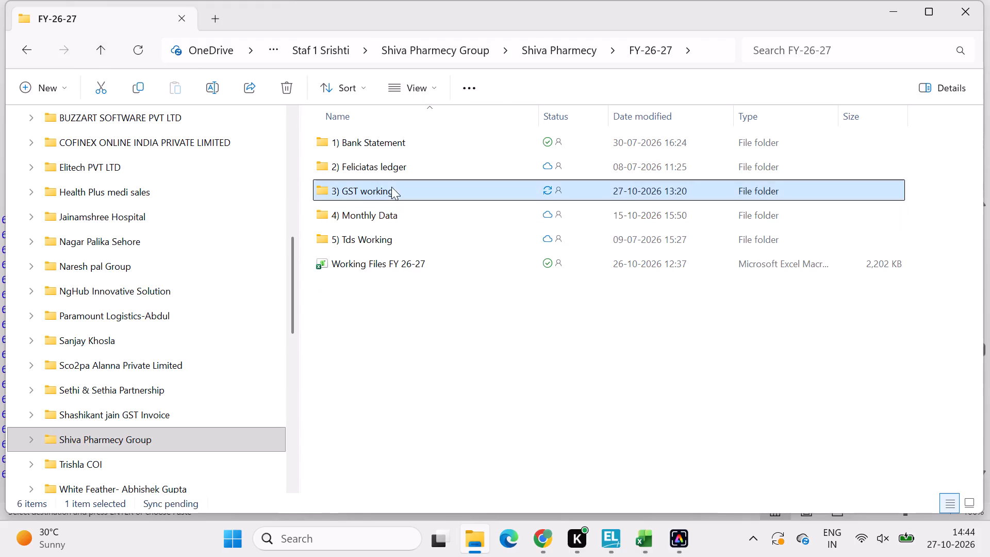
{"action": "double_click", "coordinate": [410, 164]}
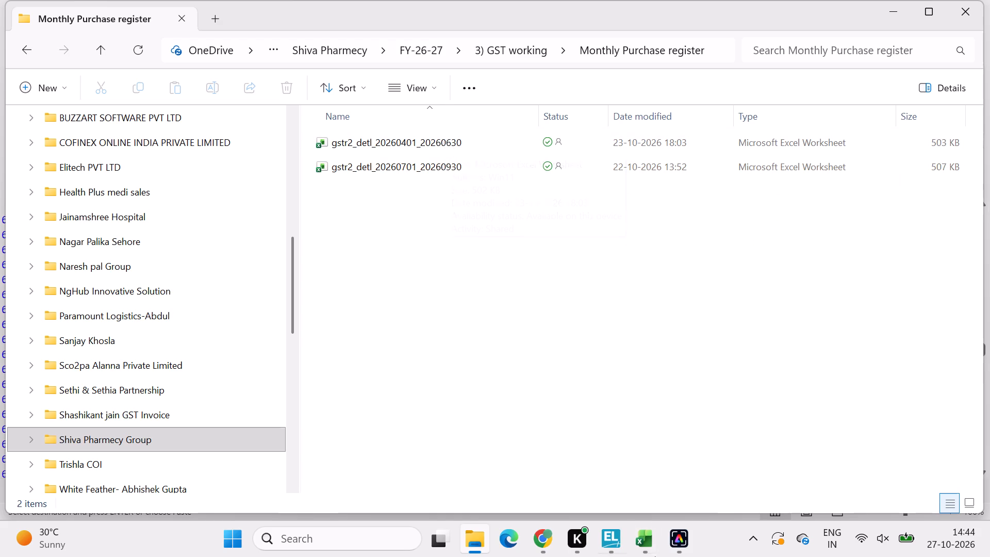
Return to the GST working workbook, close the search, and filter the Monthly Purchase register's Amount column to 0.
{"action": "left_click", "coordinate": [702, 489]}
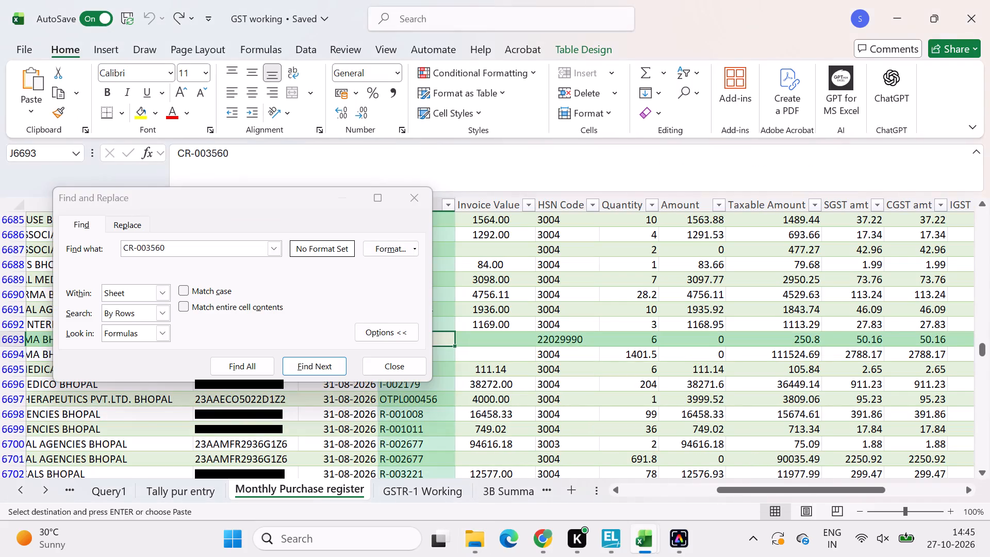
{"action": "left_click", "coordinate": [405, 193]}
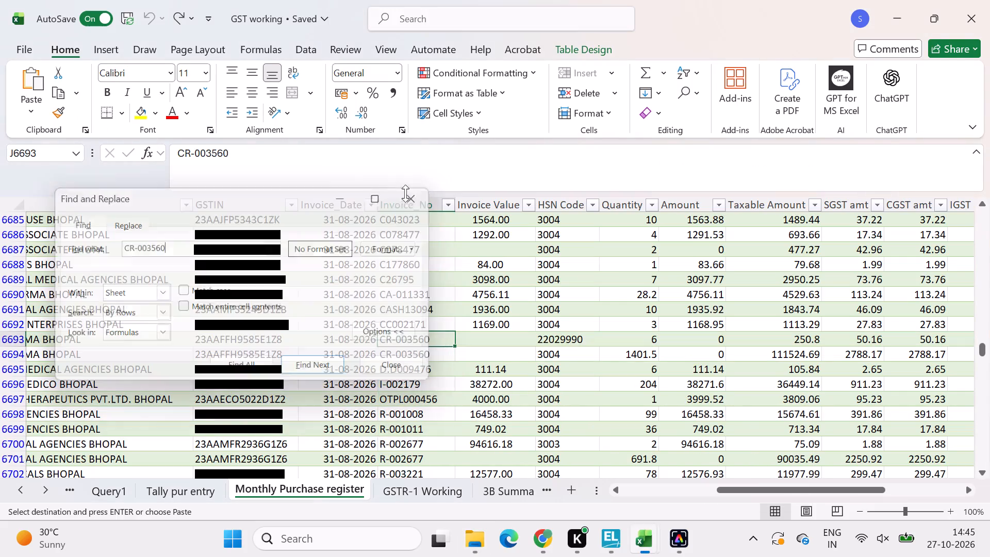
{"action": "left_click", "coordinate": [442, 338]}
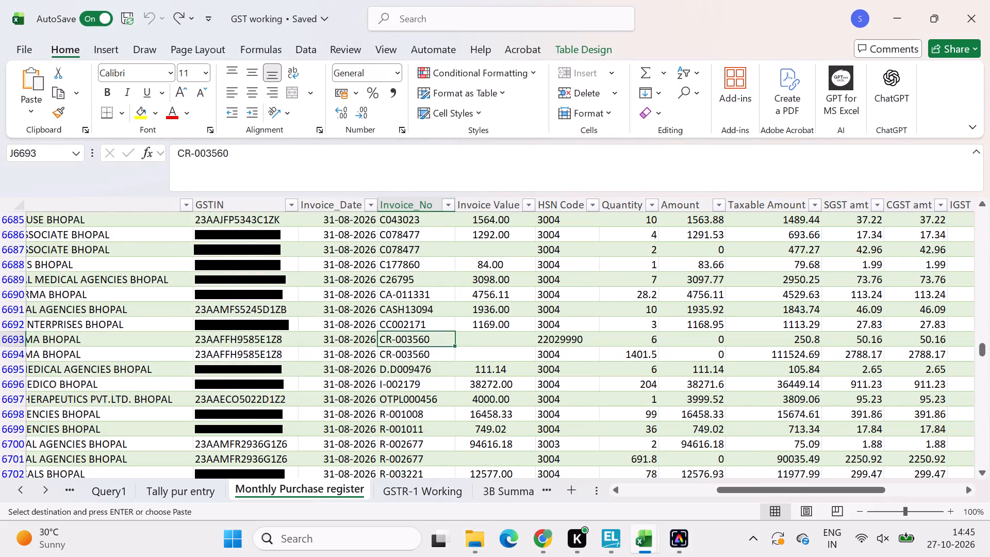
{"action": "left_click", "coordinate": [16, 344]}
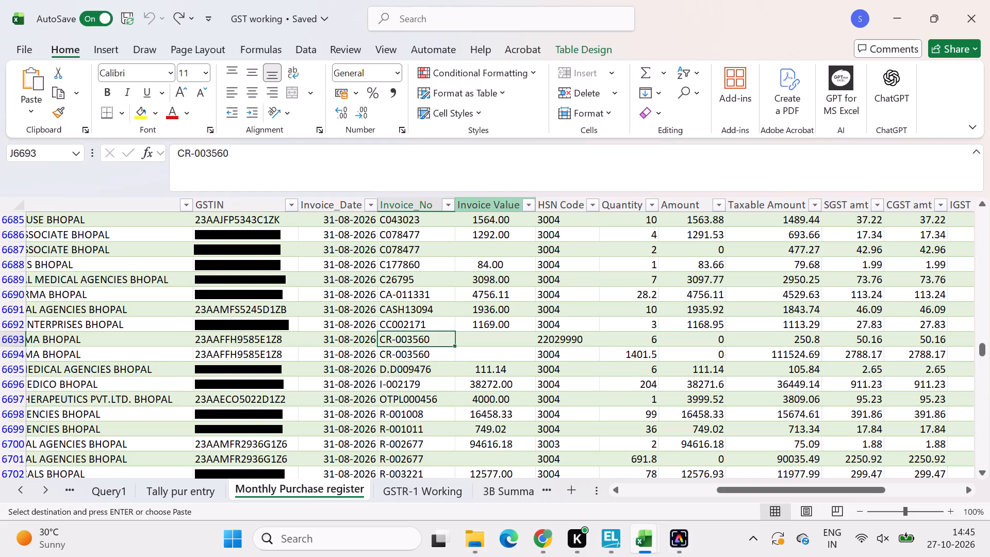
{"action": "left_click", "coordinate": [719, 205]}
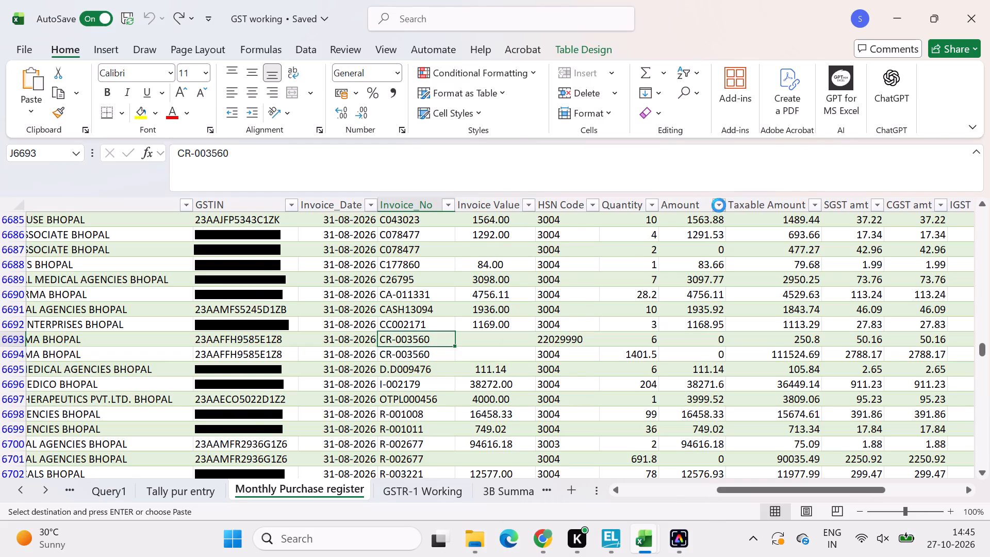
{"action": "left_click", "coordinate": [585, 349]}
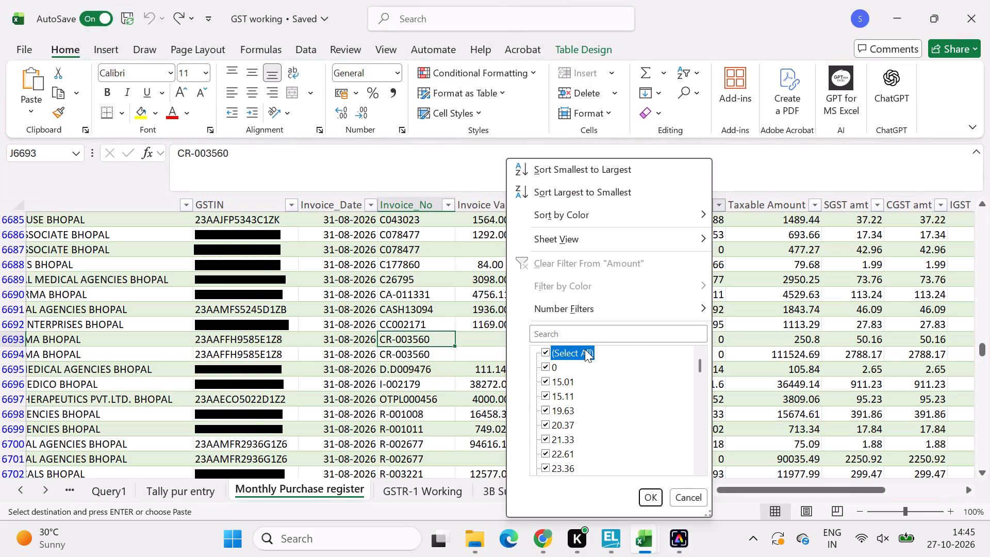
{"action": "left_click", "coordinate": [550, 368]}
{"action": "left_click", "coordinate": [650, 495]}
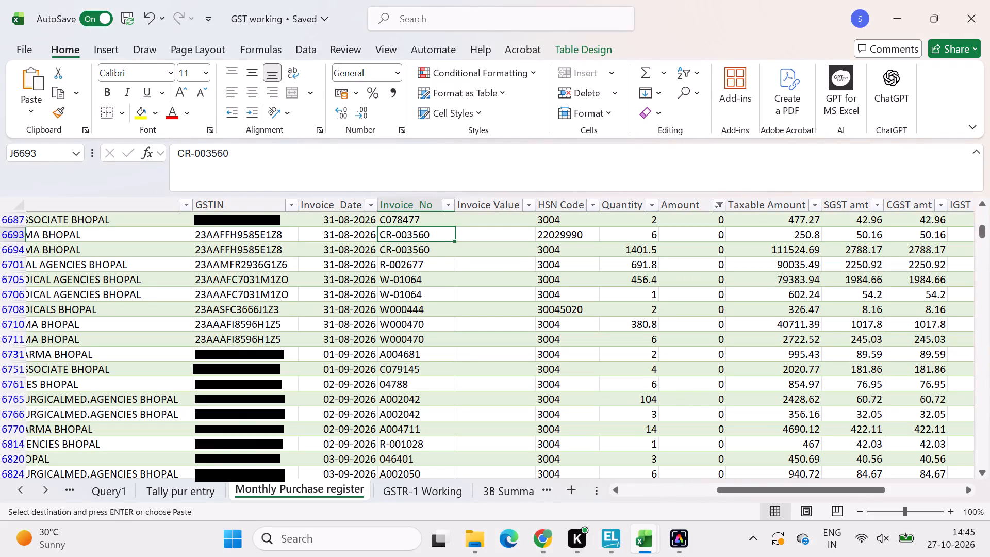
Look through the Amount column's list of filter values and leave the filter as it is.
{"action": "left_click", "coordinate": [718, 207]}
{"action": "scroll", "coordinate": [619, 424], "scroll_direction": "down", "scroll_amount": 8}
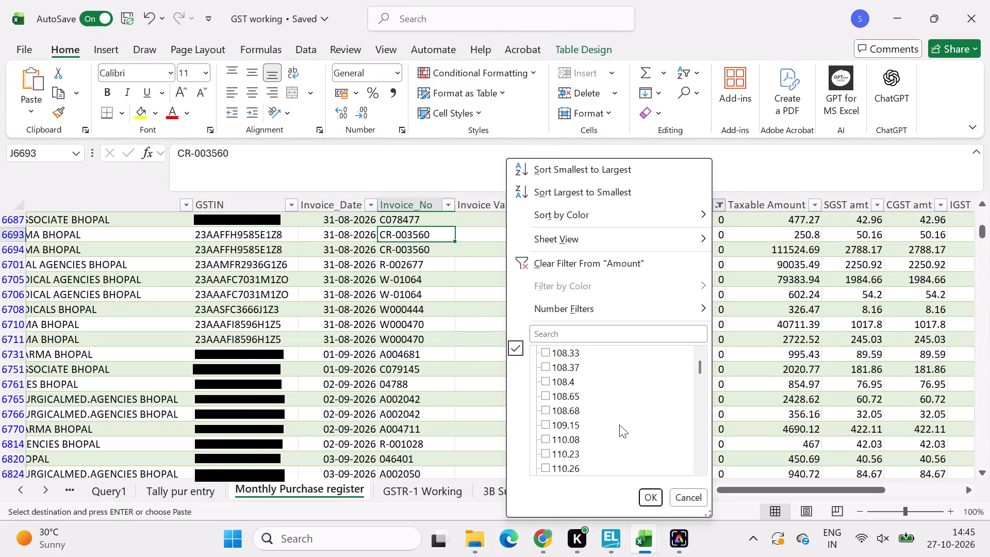
{"action": "scroll", "coordinate": [619, 424], "scroll_direction": "down", "scroll_amount": 9}
{"action": "scroll", "coordinate": [619, 424], "scroll_direction": "down", "scroll_amount": 20}
{"action": "scroll", "coordinate": [619, 424], "scroll_direction": "down", "scroll_amount": 11}
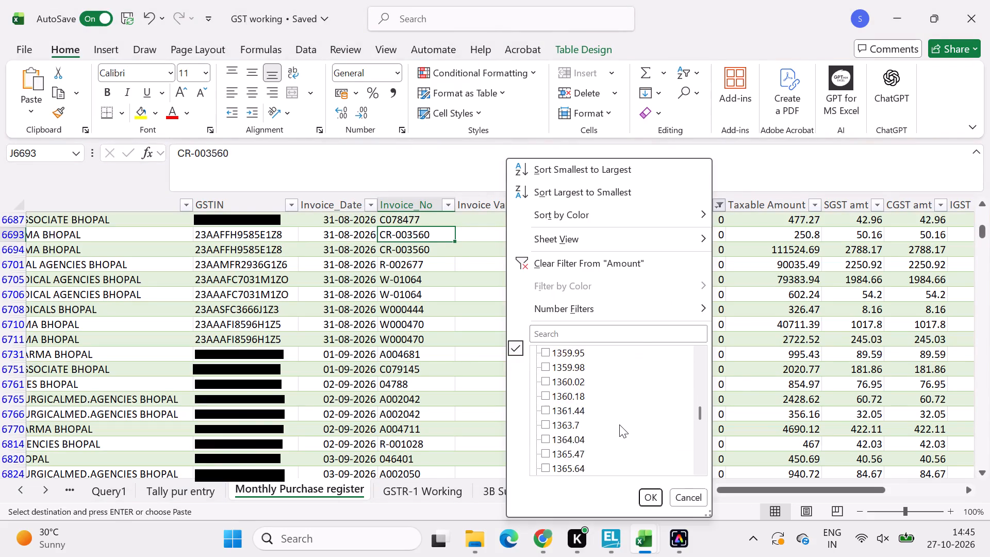
{"action": "scroll", "coordinate": [619, 424], "scroll_direction": "down", "scroll_amount": 4}
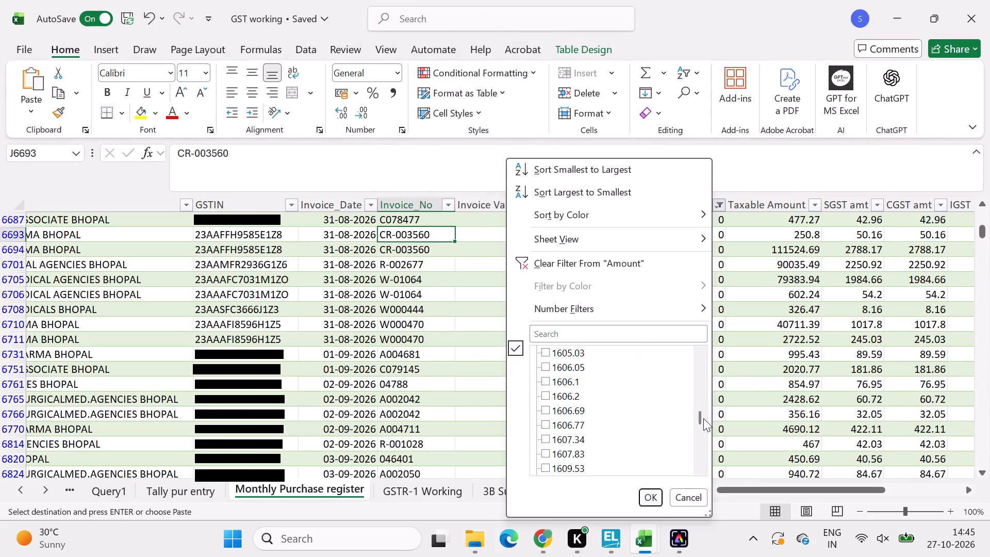
{"action": "left_click_drag", "start_coordinate": [702, 416], "coordinate": [701, 511]}
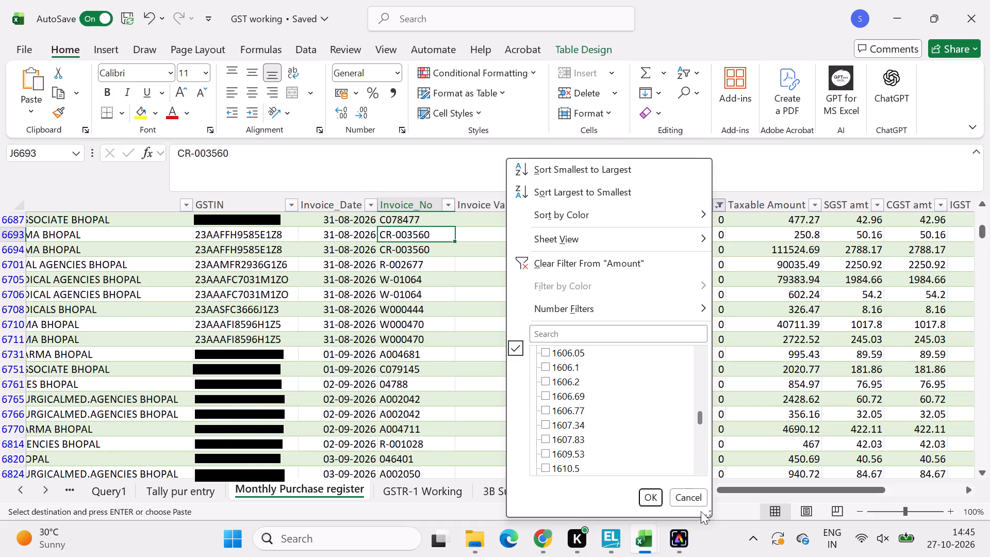
{"action": "left_click_drag", "start_coordinate": [701, 511], "coordinate": [689, 477]}
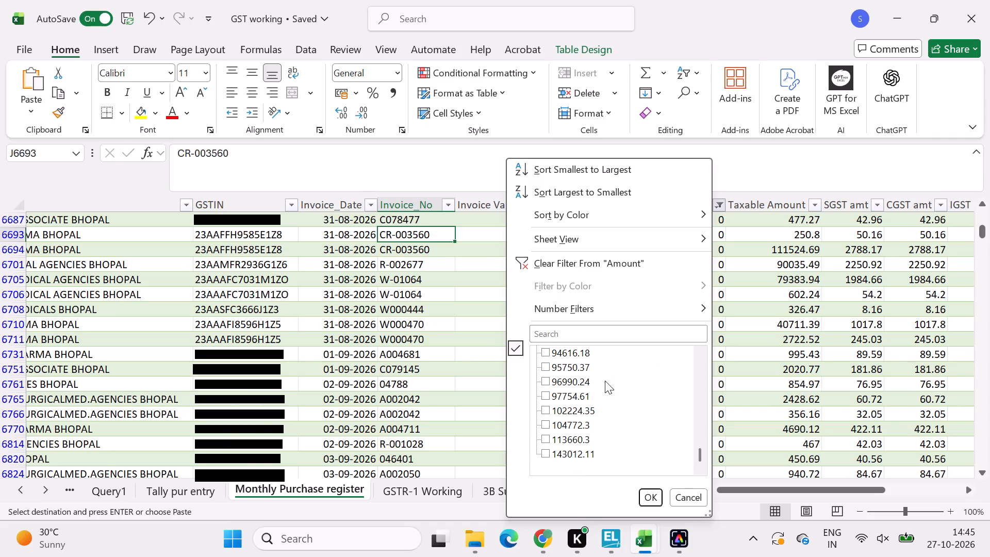
{"action": "scroll", "coordinate": [614, 404], "scroll_direction": "up", "scroll_amount": 11}
{"action": "scroll", "coordinate": [614, 404], "scroll_direction": "up", "scroll_amount": 10}
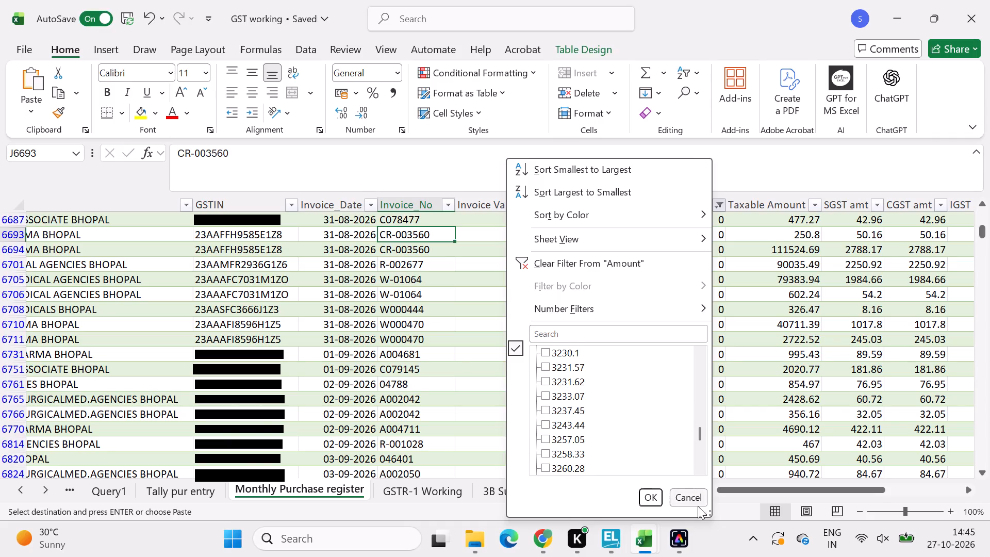
{"action": "left_click", "coordinate": [692, 497]}
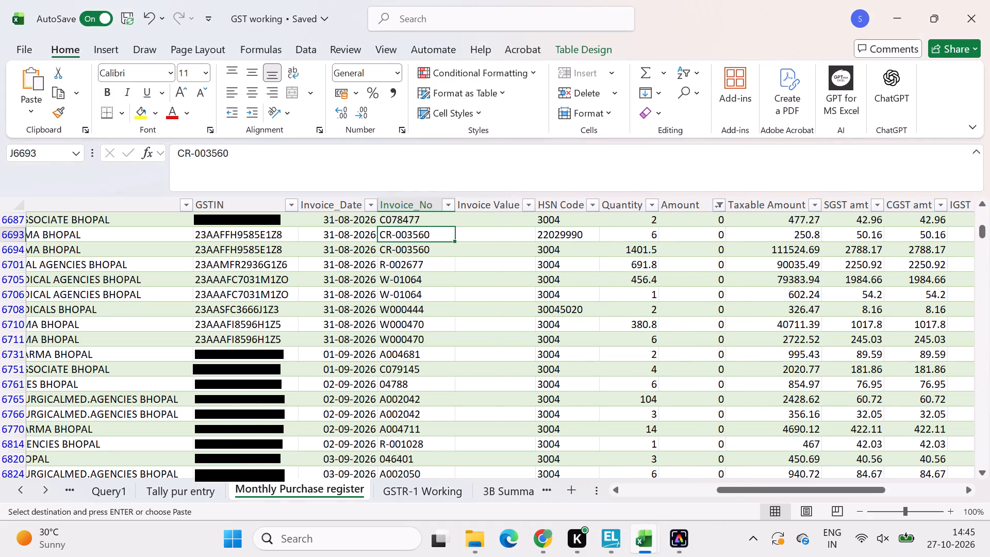
Look over the zero-amount rows of the Monthly Purchase register, and reset its Amount filter to show all values.
{"action": "scroll", "coordinate": [708, 281], "scroll_direction": "up", "scroll_amount": 5}
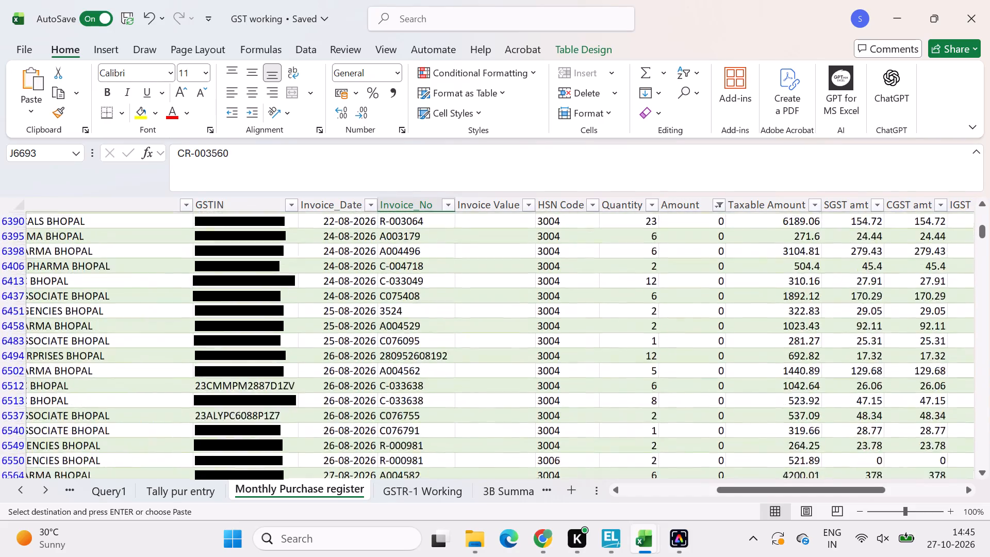
{"action": "scroll", "coordinate": [708, 281], "scroll_direction": "up", "scroll_amount": 14}
{"action": "scroll", "coordinate": [708, 281], "scroll_direction": "up", "scroll_amount": 18}
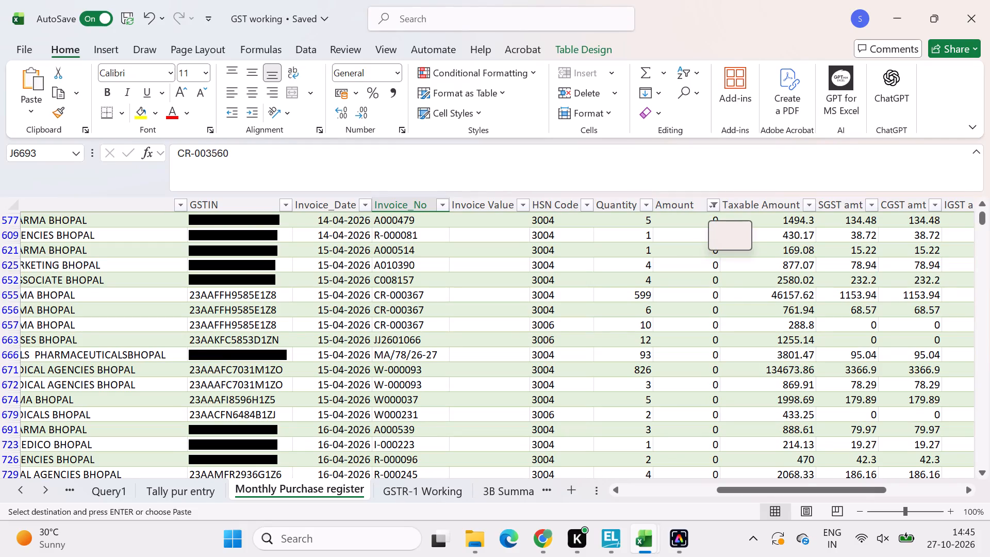
{"action": "left_click", "coordinate": [713, 204]}
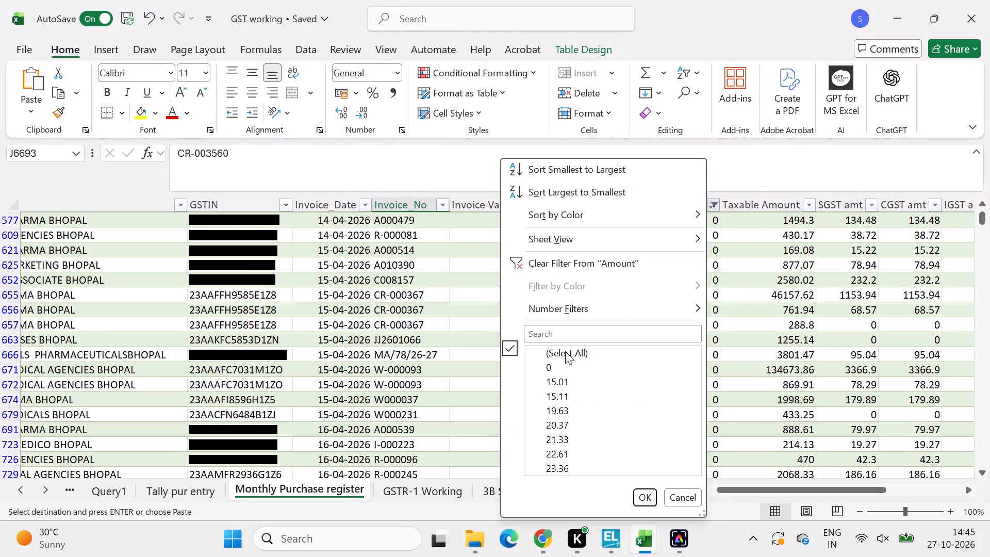
{"action": "left_click", "coordinate": [565, 352]}
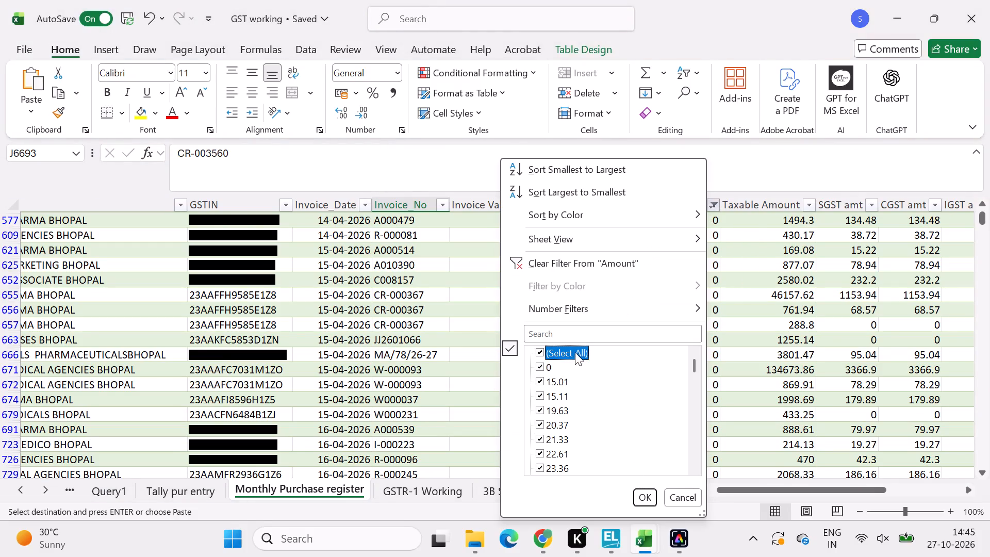
{"action": "left_click", "coordinate": [643, 496]}
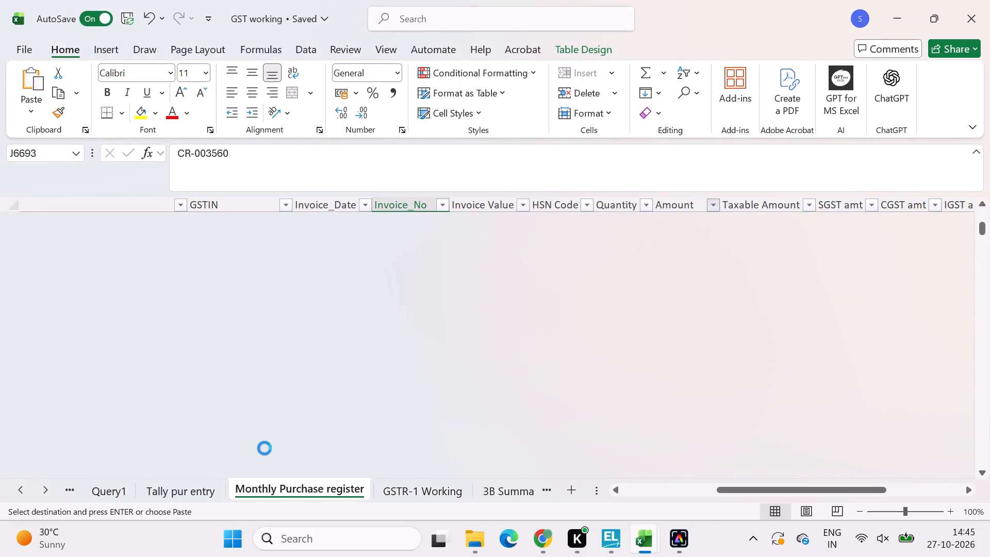
On the Tally pur entry sheet, filter the Amount column to only 0 and view the listed purchase invoices.
{"action": "left_click", "coordinate": [186, 488]}
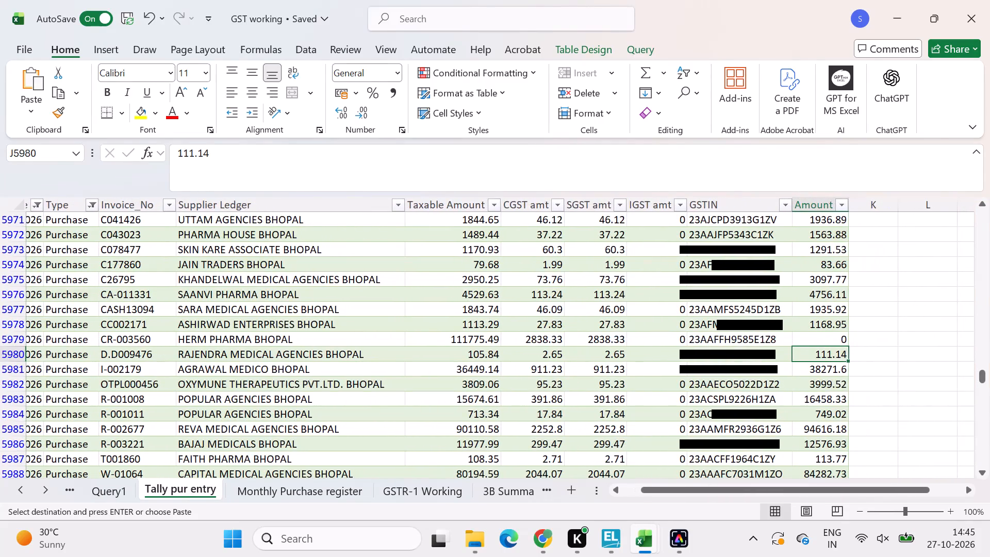
{"action": "left_click", "coordinate": [838, 204]}
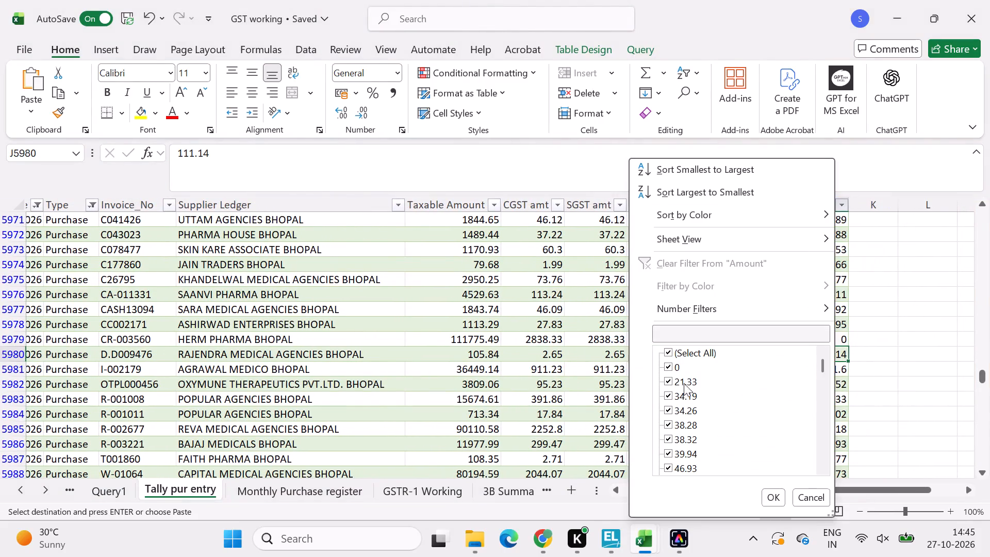
{"action": "left_click", "coordinate": [710, 351]}
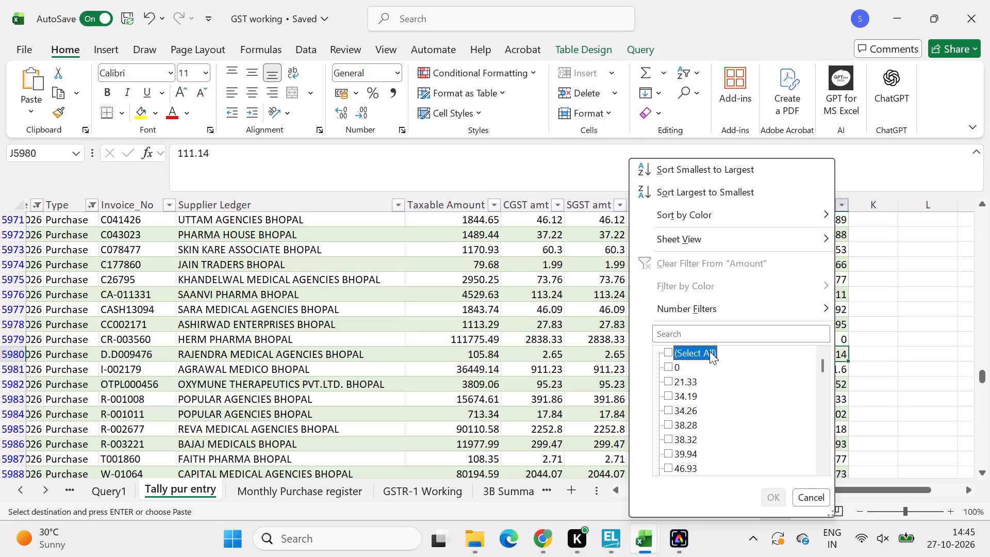
{"action": "left_click", "coordinate": [669, 370]}
{"action": "key", "text": "End"}
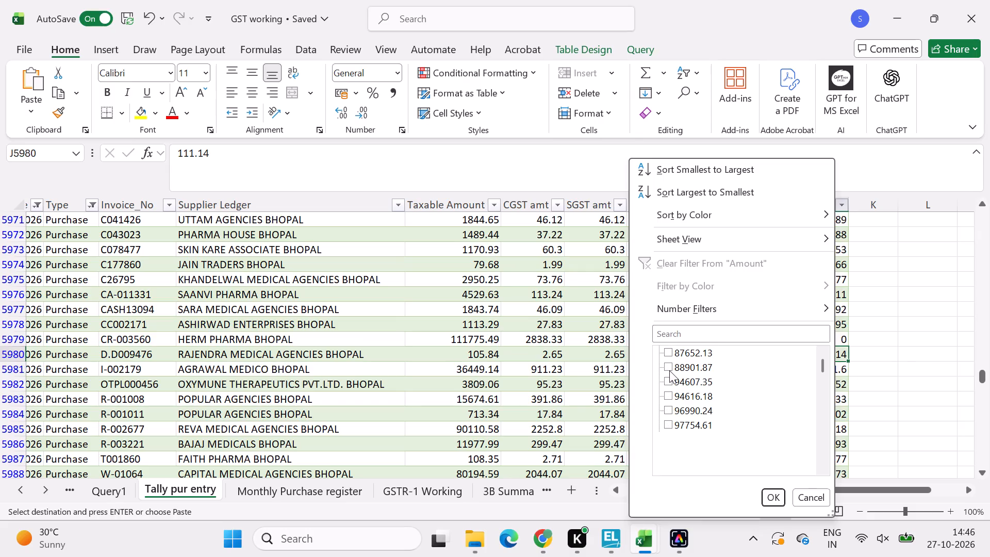
{"action": "left_click", "coordinate": [775, 499]}
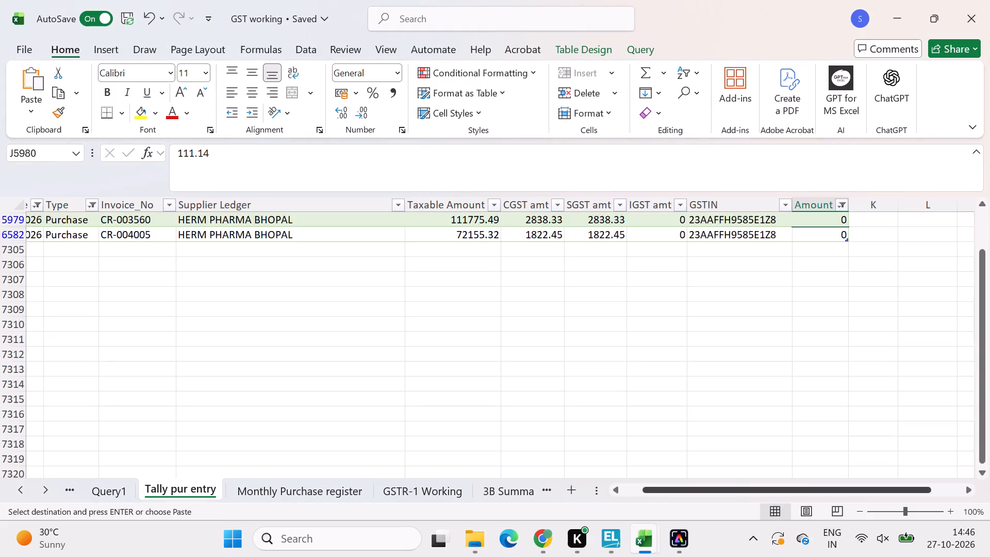
{"action": "scroll", "coordinate": [819, 324], "scroll_direction": "up", "scroll_amount": 3}
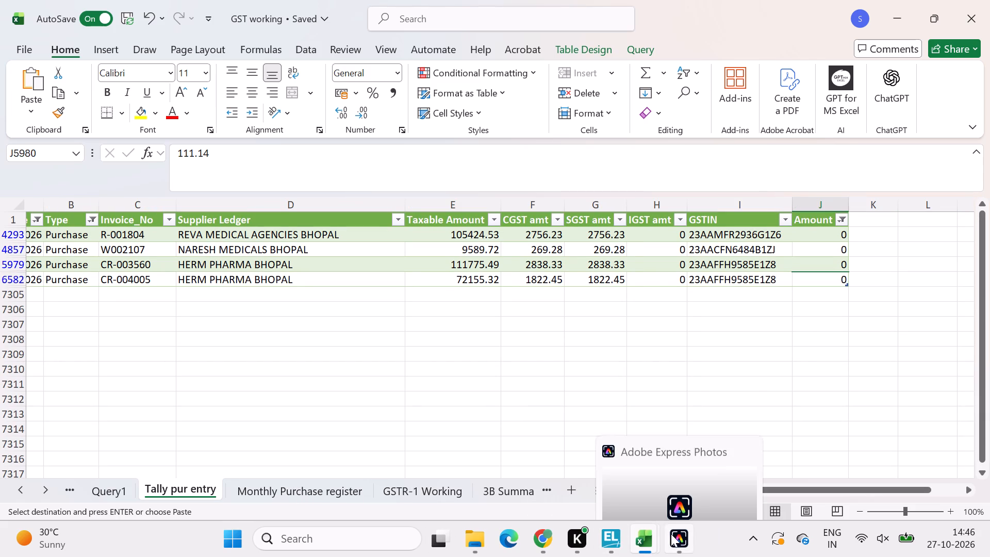
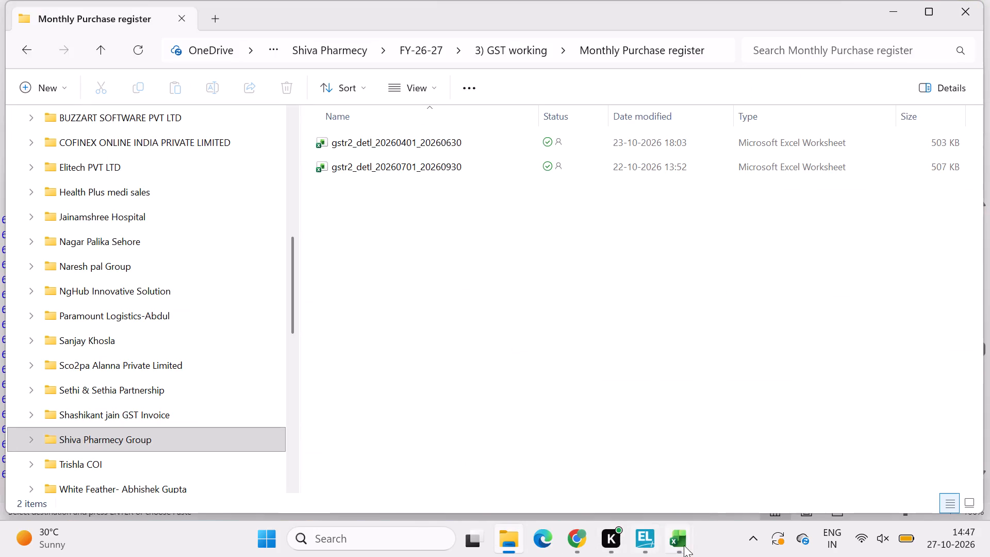
In the GST working workbook, copy invoice number R-001804 of REVA MEDICAL AGENCIES BHOPAL from the Tally pur entry sheet.
{"action": "left_click", "coordinate": [737, 467]}
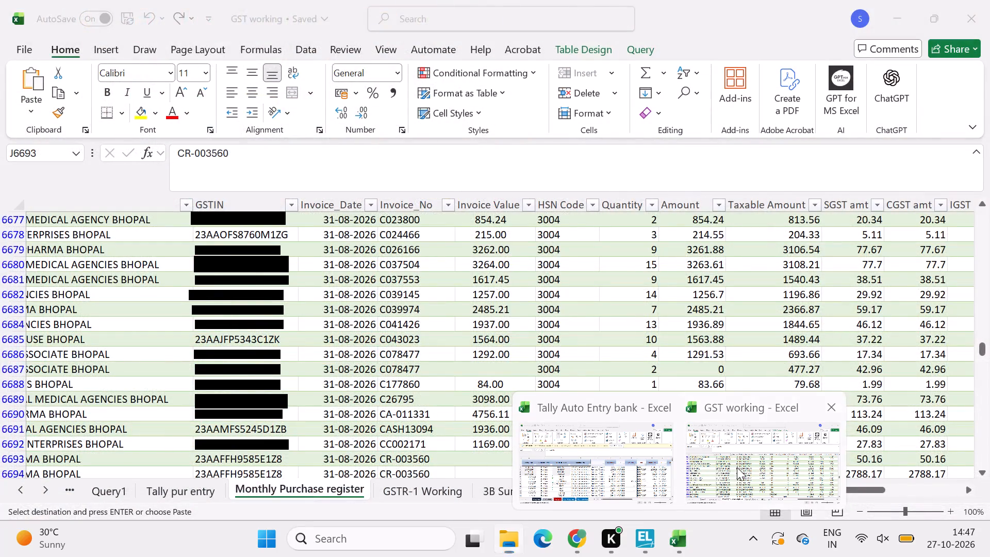
{"action": "left_click", "coordinate": [154, 497]}
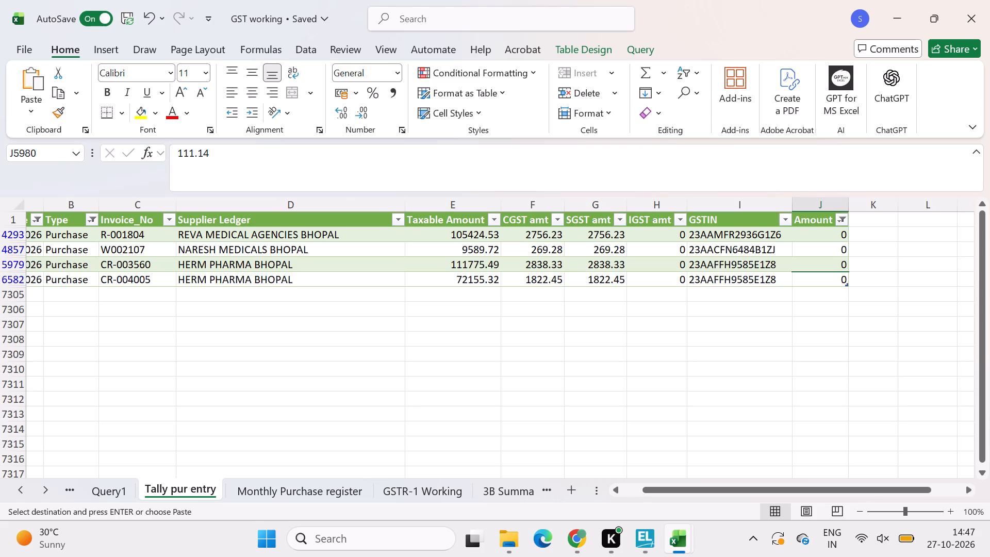
{"action": "left_click", "coordinate": [140, 230]}
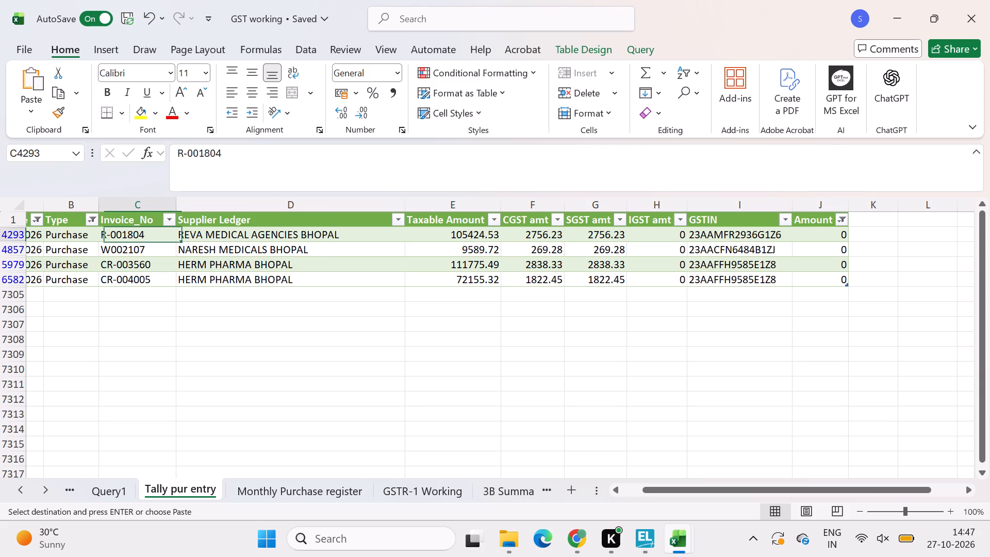
{"action": "key", "text": "ctrl+c"}
Open the gstr2_detl_20260701_20260930 workbook from the Monthly Purchase register folder and search it for invoice R-001804.
{"action": "key", "text": "alt+Tab"}
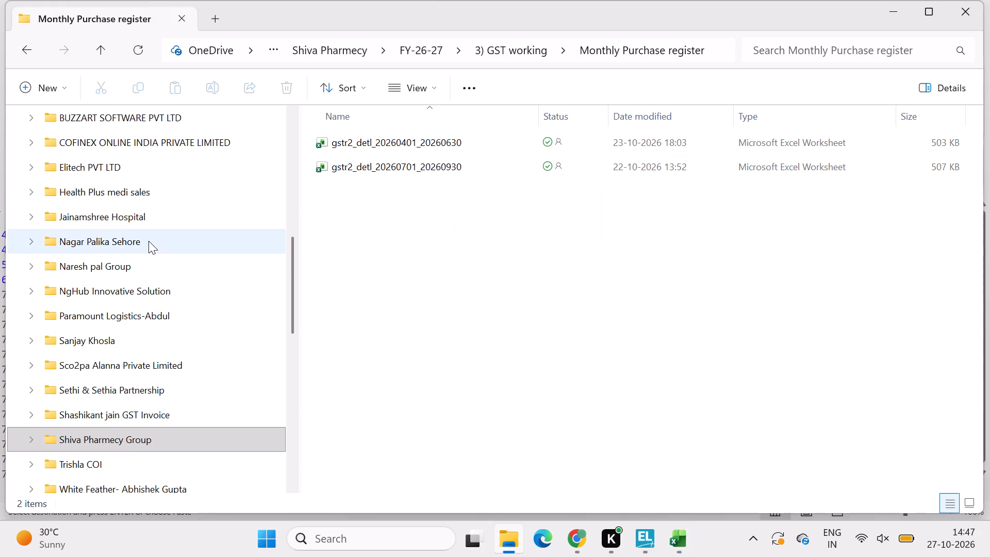
{"action": "key", "text": "alt+Tab"}
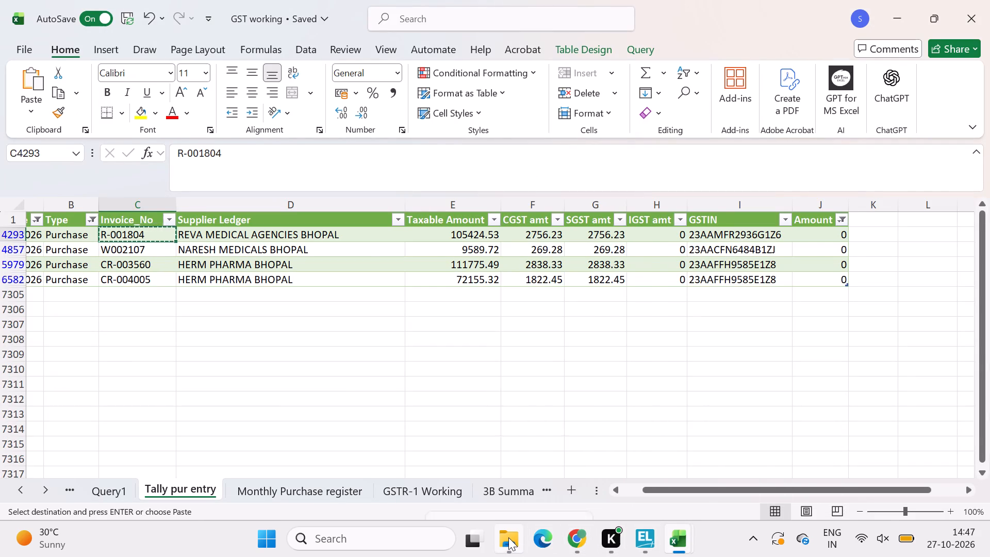
{"action": "left_click", "coordinate": [502, 472]}
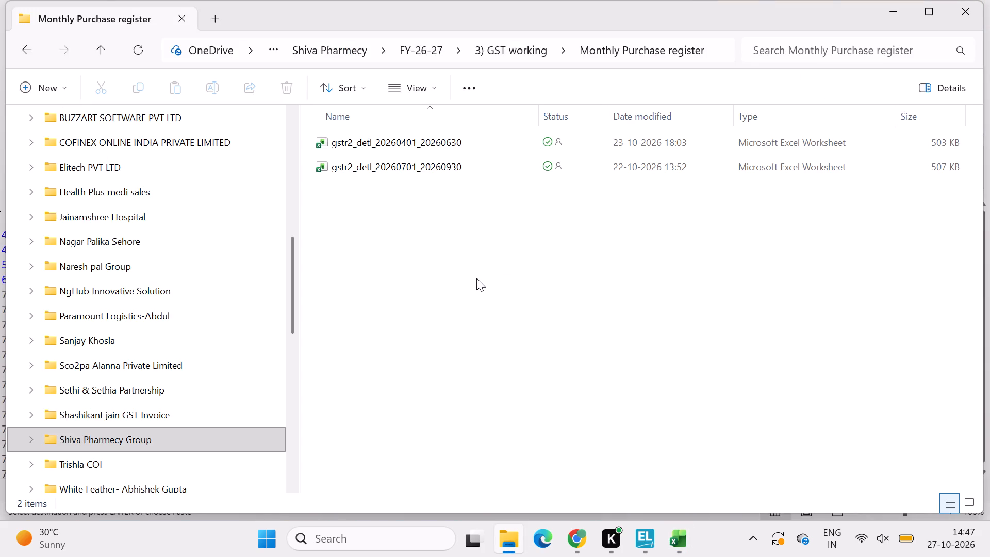
{"action": "double_click", "coordinate": [402, 168]}
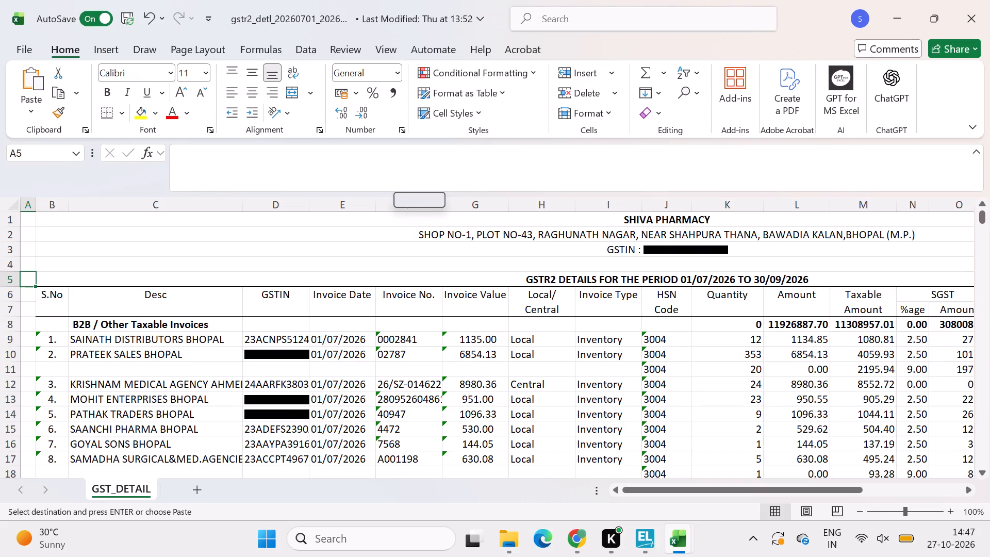
{"action": "left_click", "coordinate": [419, 389]}
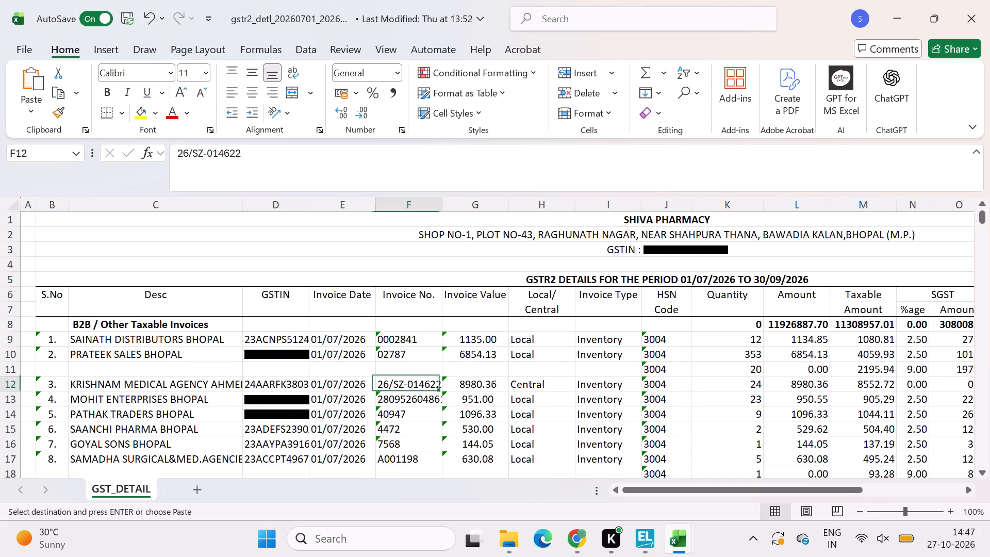
{"action": "key", "text": "ctrl+f"}
{"action": "key", "text": "ctrl+v"}
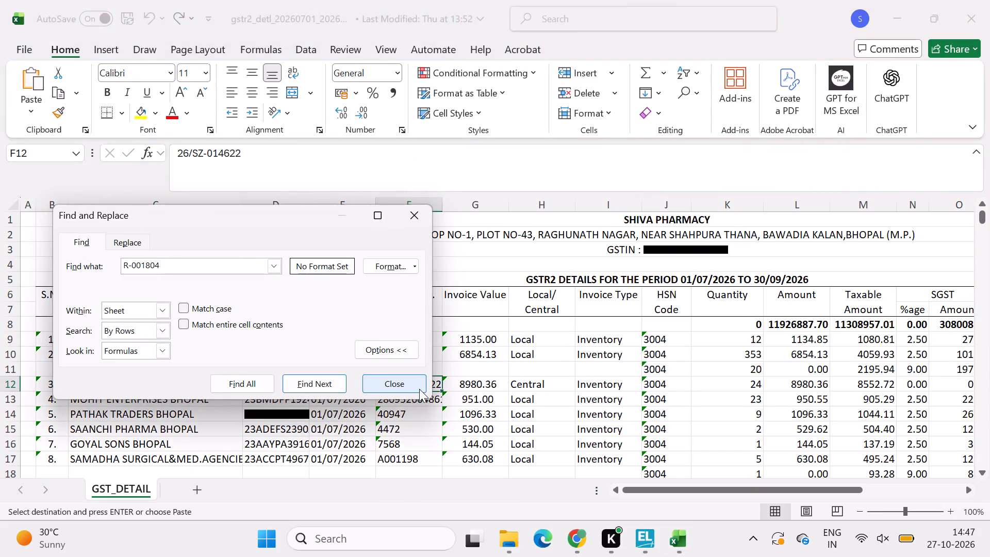
{"action": "key", "text": "Return"}
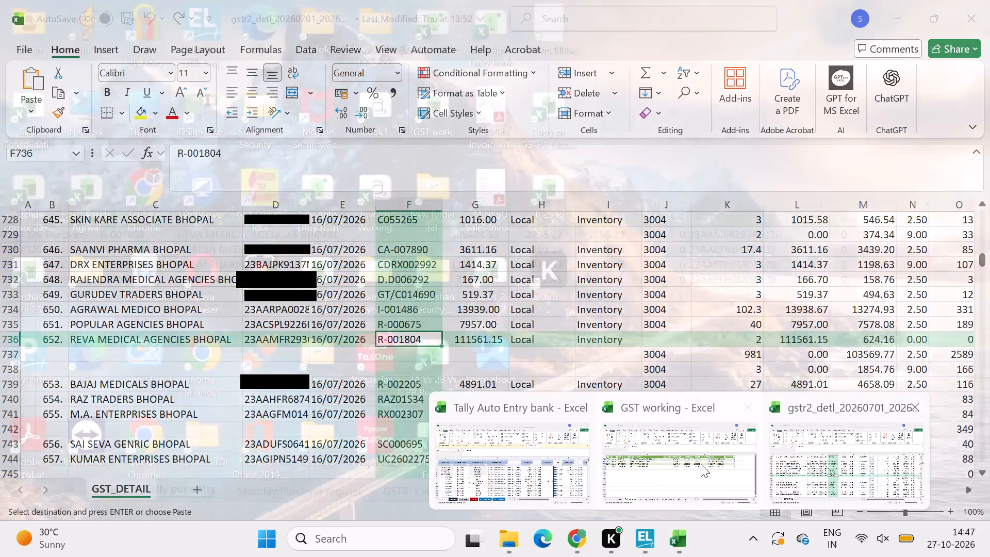
View the Monthly Purchase register sheet in the GST working workbook for comparison, and return to the July–September GSTR2 detail workbook.
{"action": "left_click", "coordinate": [677, 467]}
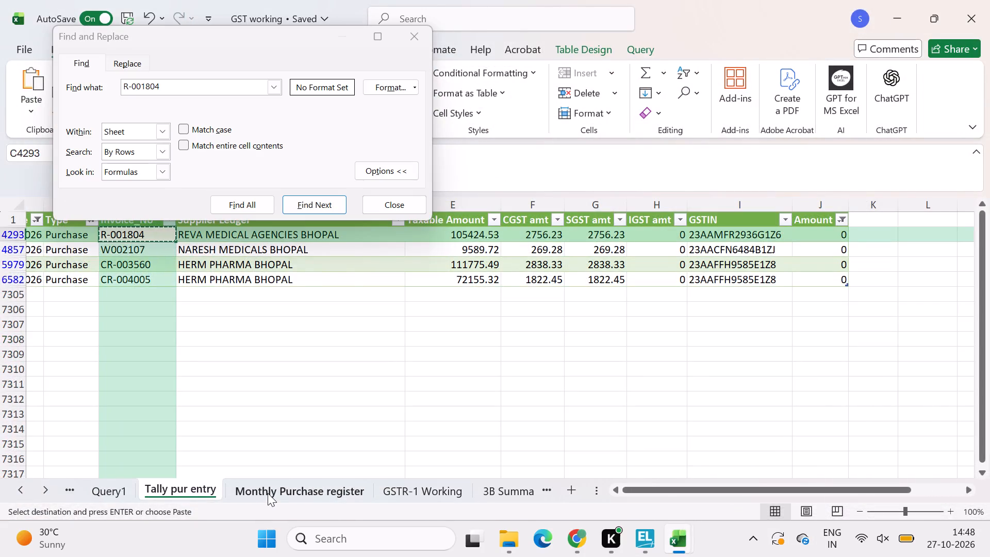
{"action": "left_click", "coordinate": [268, 493]}
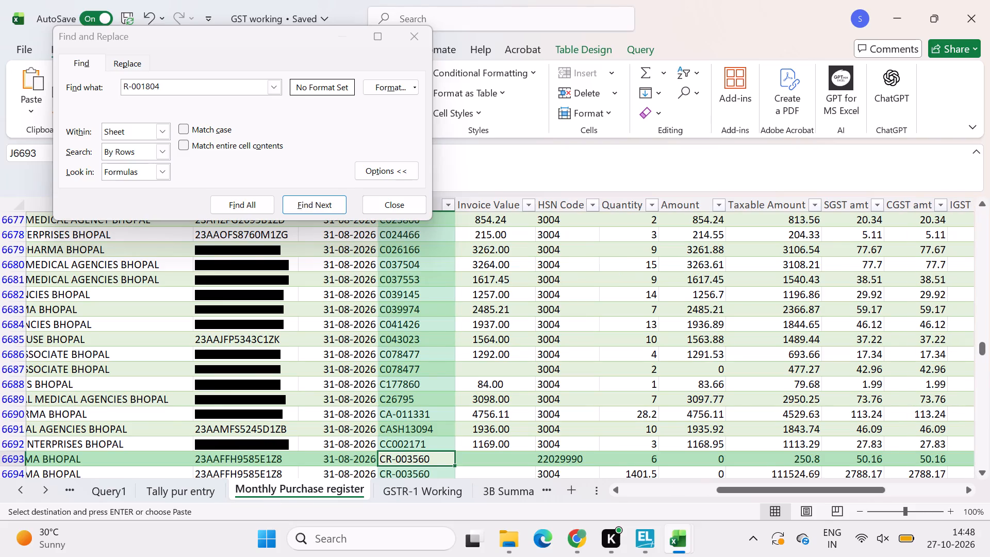
{"action": "scroll", "coordinate": [553, 422], "scroll_direction": "down", "scroll_amount": 1}
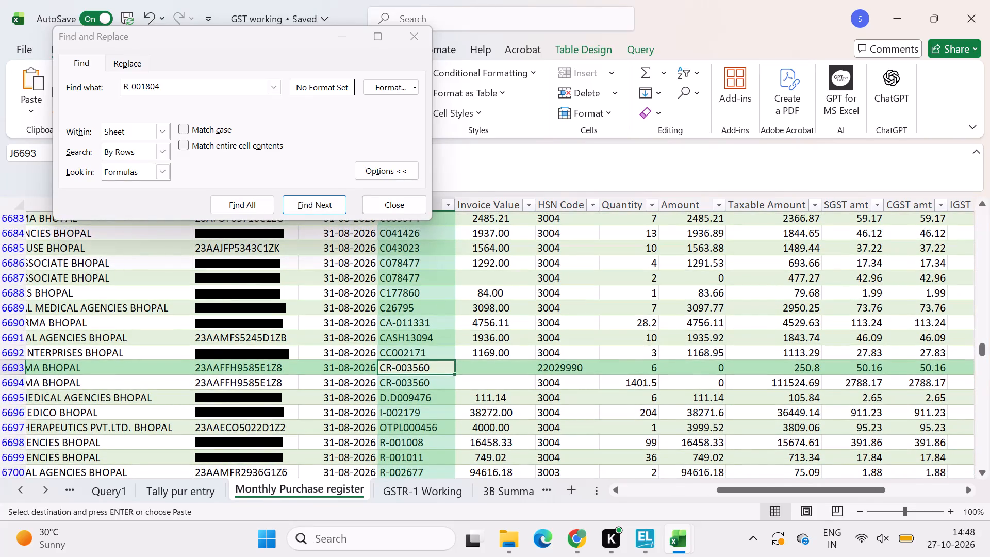
{"action": "key", "text": "alt+Tab"}
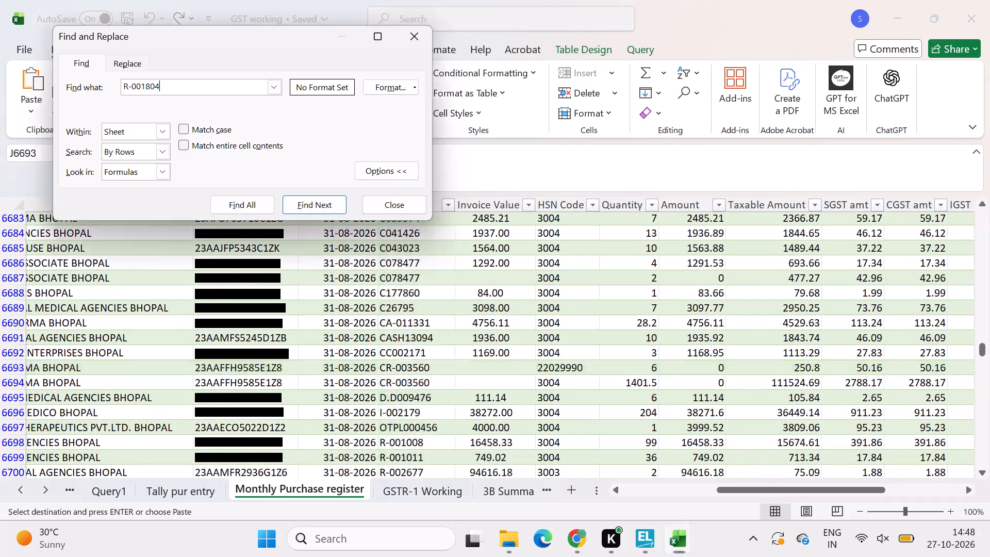
{"action": "key", "text": "alt+Tab"}
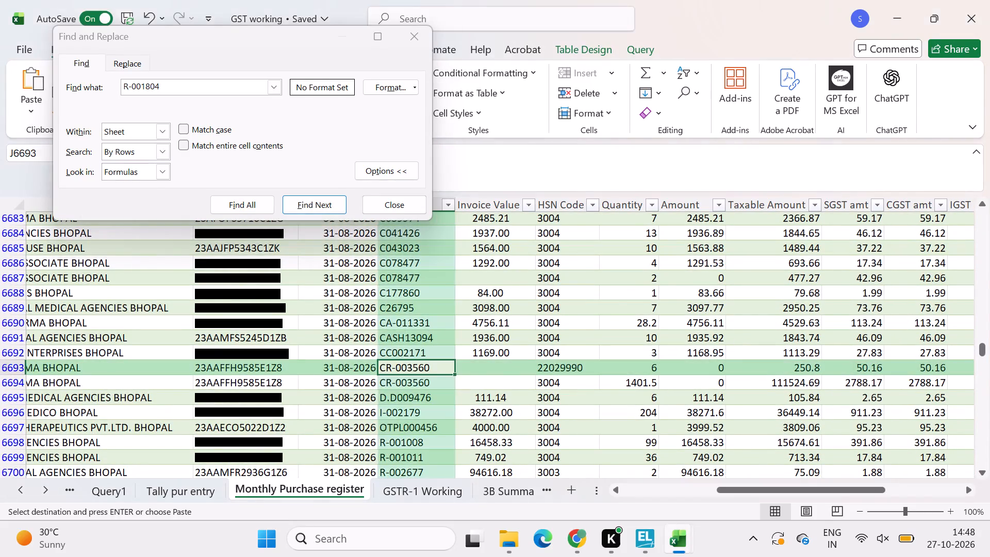
{"action": "key", "text": "alt+Tab"}
{"action": "key", "text": "alt+Tab"}
{"action": "key", "text": "alt+Tab"}
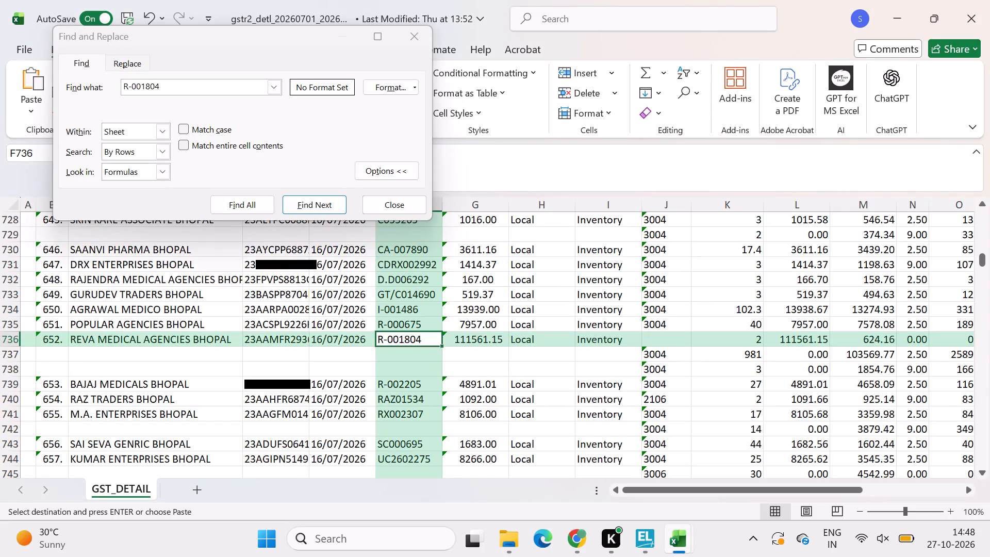
Select the HSN Code cell of invoice R-001804 on the GST_DETAIL sheet and compare HSN codes in the surrounding rows.
{"action": "left_click", "coordinate": [661, 336]}
{"action": "scroll", "coordinate": [661, 336], "scroll_direction": "up", "scroll_amount": 2}
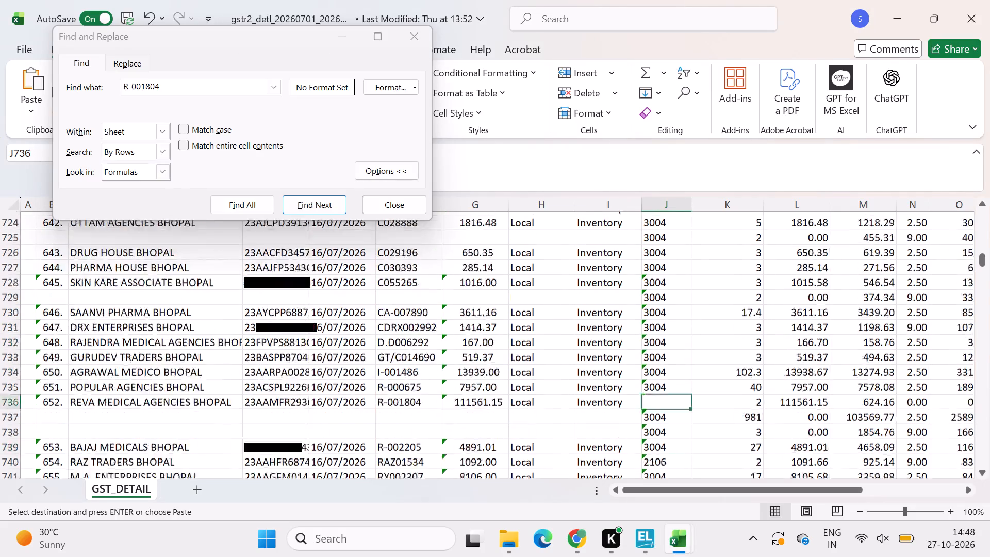
{"action": "scroll", "coordinate": [661, 336], "scroll_direction": "up", "scroll_amount": 3}
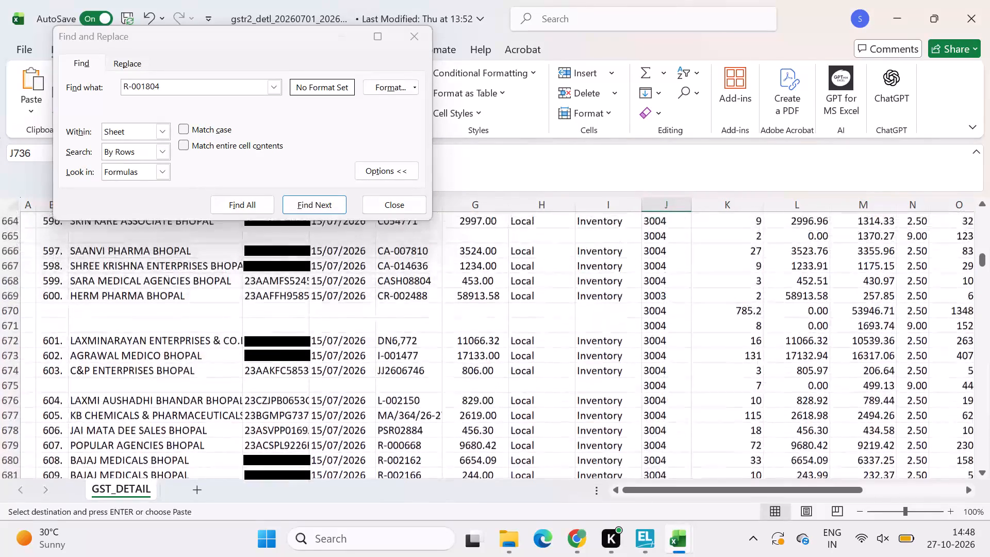
{"action": "scroll", "coordinate": [661, 336], "scroll_direction": "down", "scroll_amount": 2}
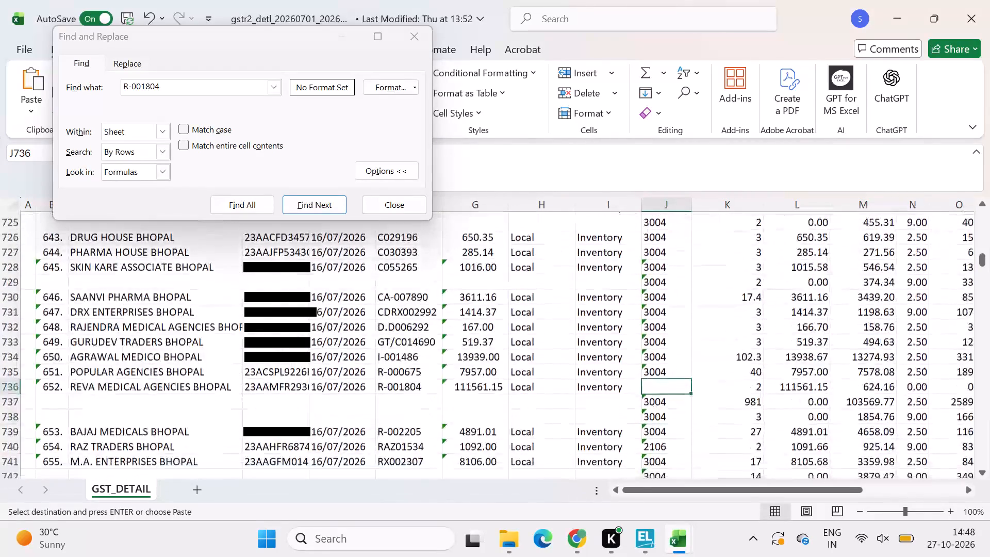
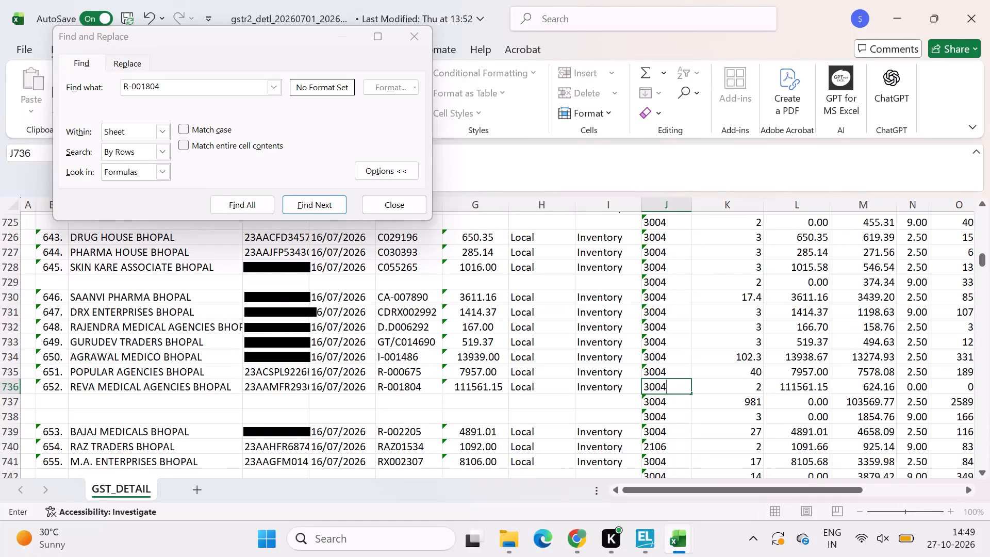
Fill the HSN Code of invoice R-001804 with 3004, copying the cell from the POPULAR AGENCIES BHOPAL row above to match its format.
{"action": "key", "text": "Return"}
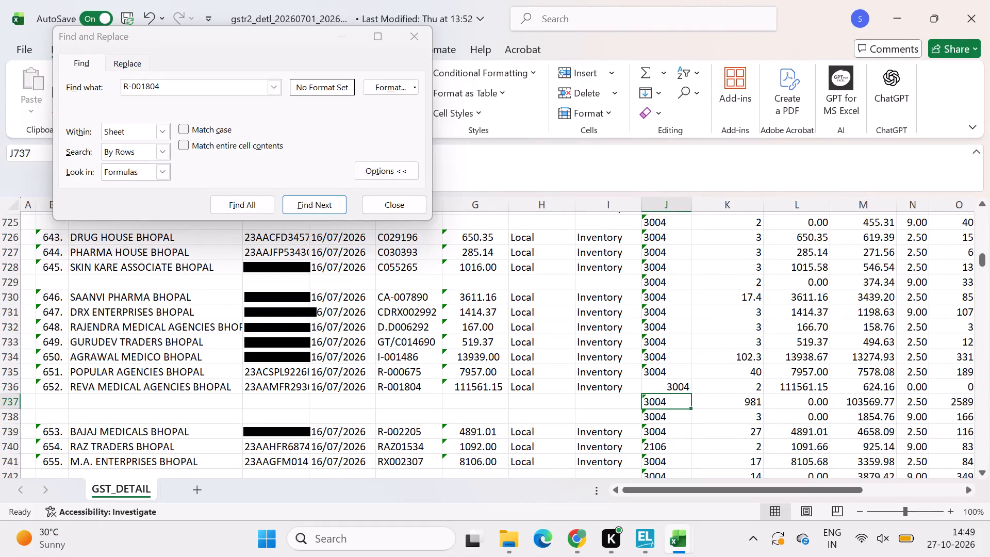
{"action": "left_click", "coordinate": [685, 380]}
{"action": "left_click", "coordinate": [681, 373]}
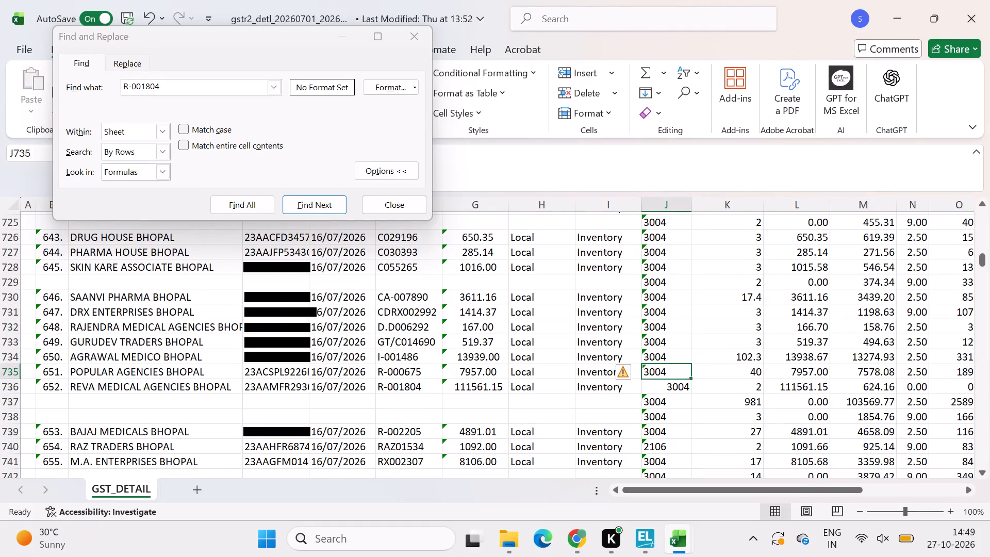
{"action": "key", "text": "ctrl+c"}
{"action": "key", "text": "Down"}
{"action": "key", "text": "ctrl+v"}
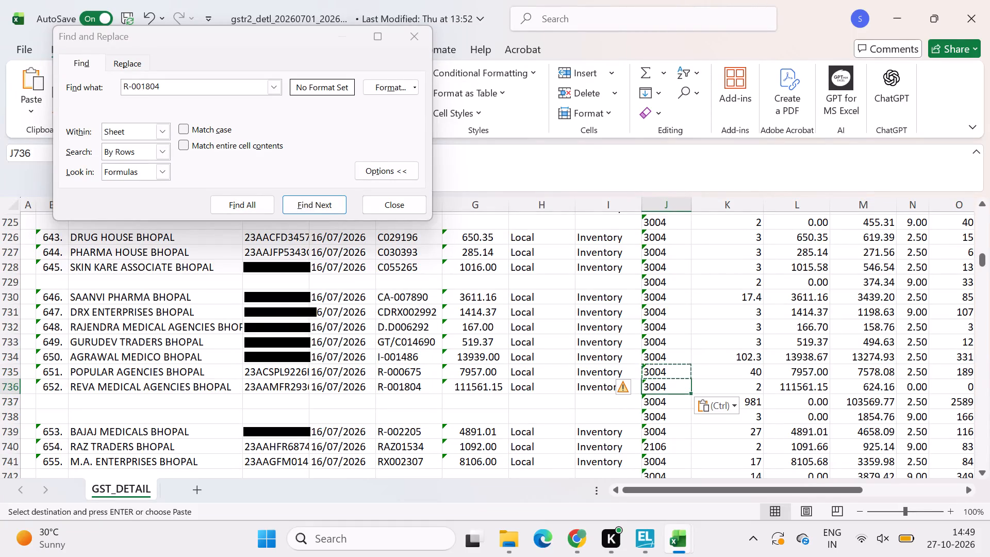
Close the search dialog and look over the headings and early July invoice rows at the start of the GST_DETAIL sheet.
{"action": "left_click", "coordinate": [672, 266]}
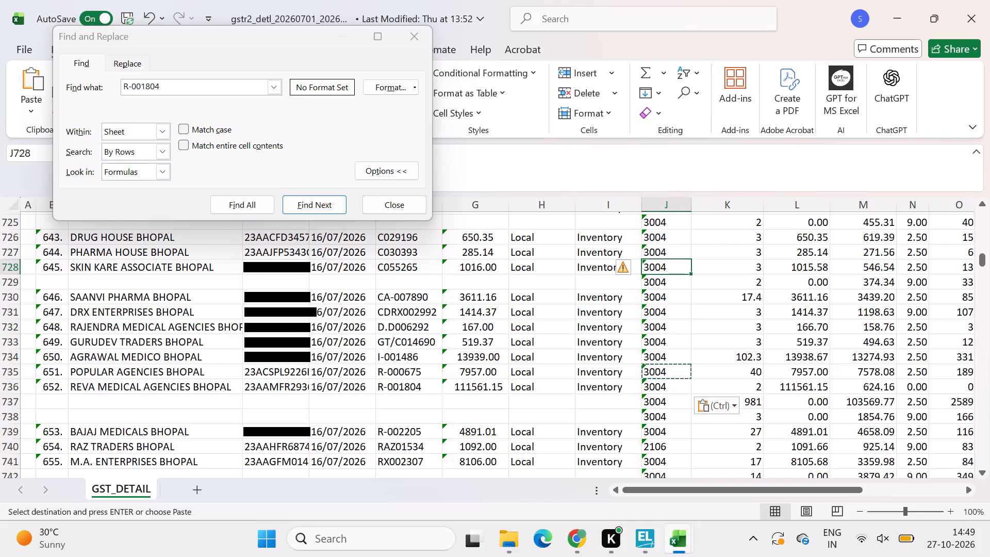
{"action": "key", "text": "ctrl+Up"}
{"action": "key", "text": "Up"}
{"action": "key", "text": "Up"}
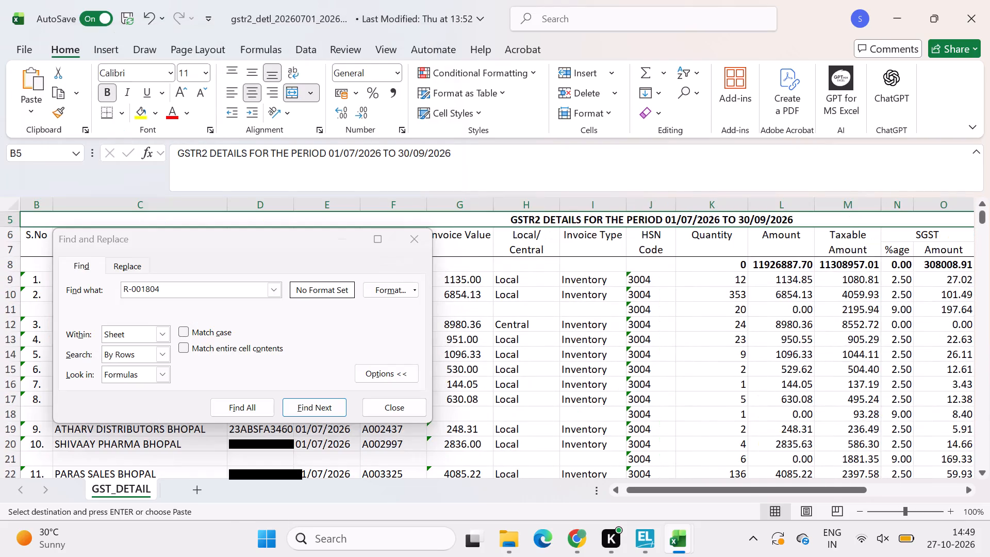
{"action": "left_click_drag", "start_coordinate": [416, 238], "coordinate": [12, 243]}
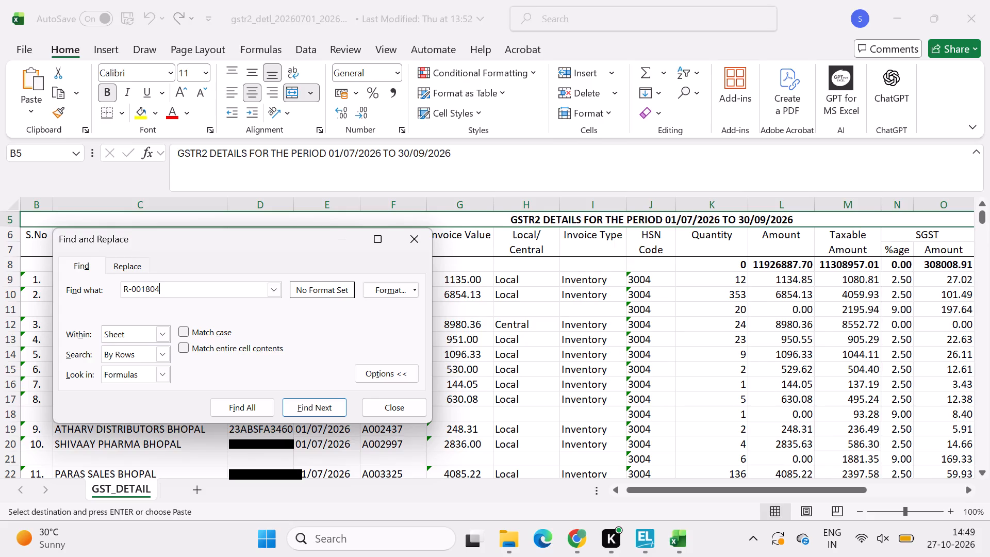
{"action": "left_click", "coordinate": [424, 237]}
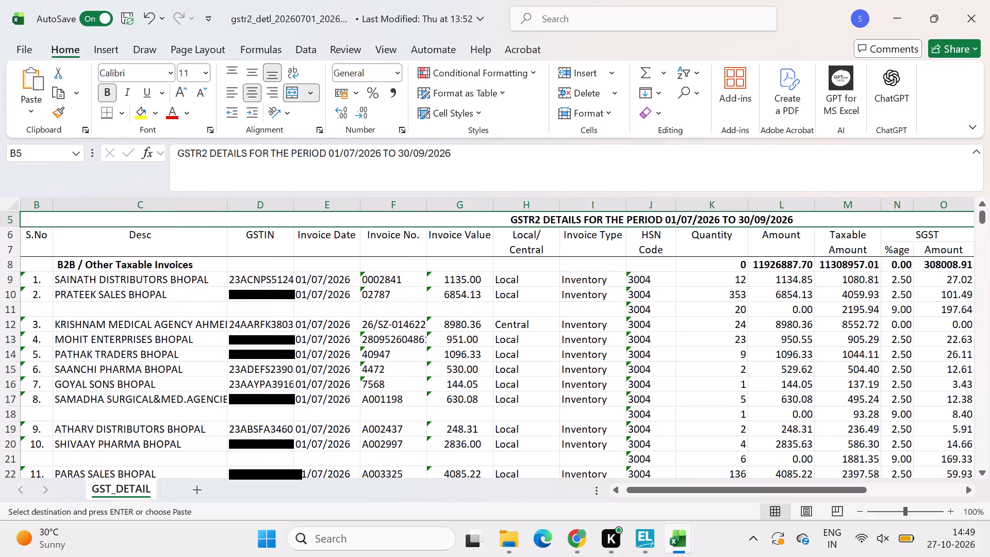
{"action": "left_click", "coordinate": [6, 267]}
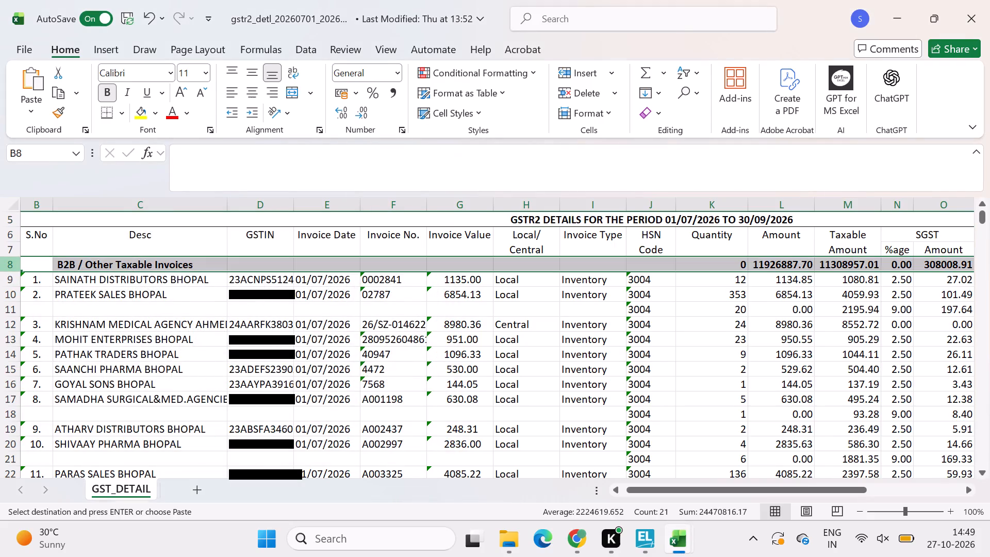
{"action": "left_click", "coordinate": [11, 242]}
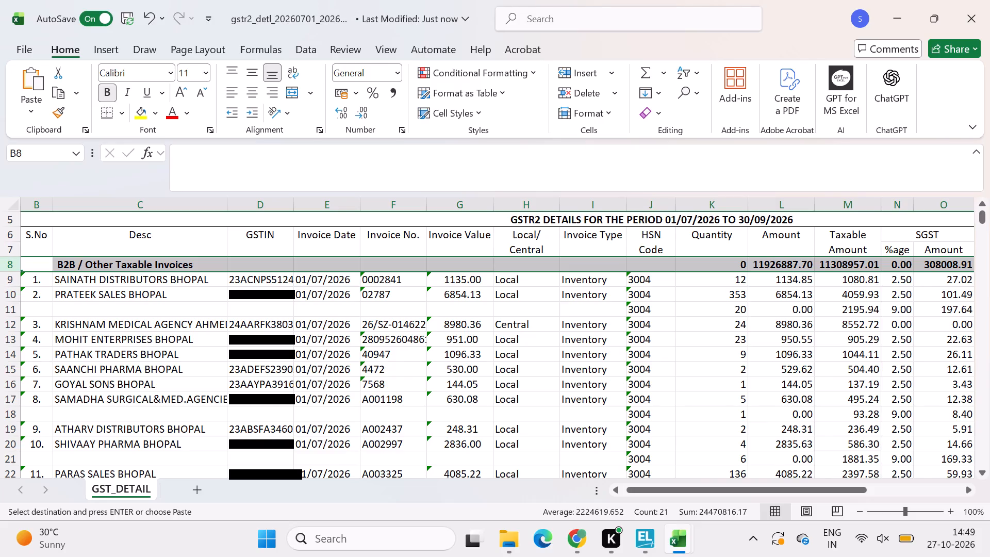
{"action": "scroll", "coordinate": [670, 346], "scroll_direction": "down", "scroll_amount": 8}
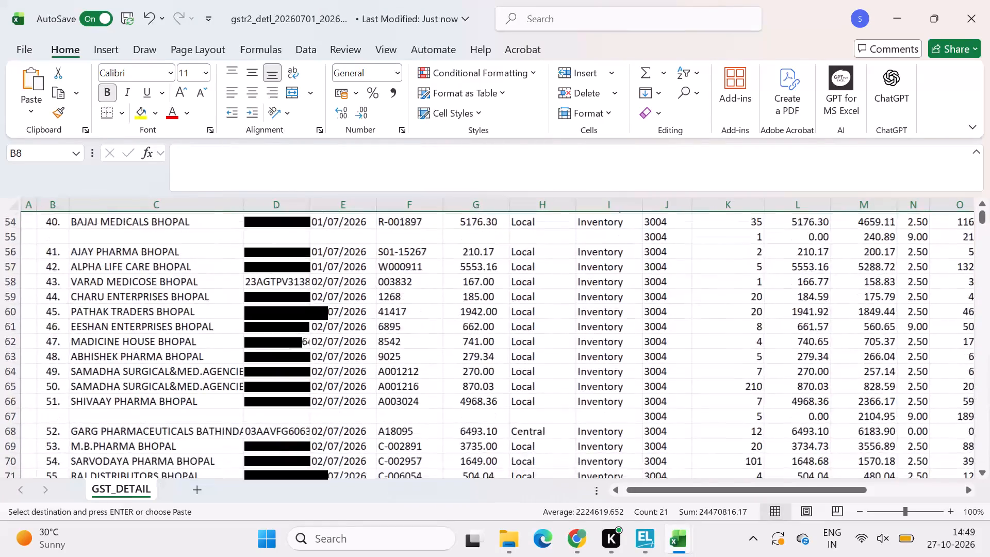
Copy invoice number W002107 of NARESH MEDICALS BHOPAL from the GST working Tally pur entry sheet and search the GSTR2 detail workbook for it.
{"action": "key", "text": "alt+Tab"}
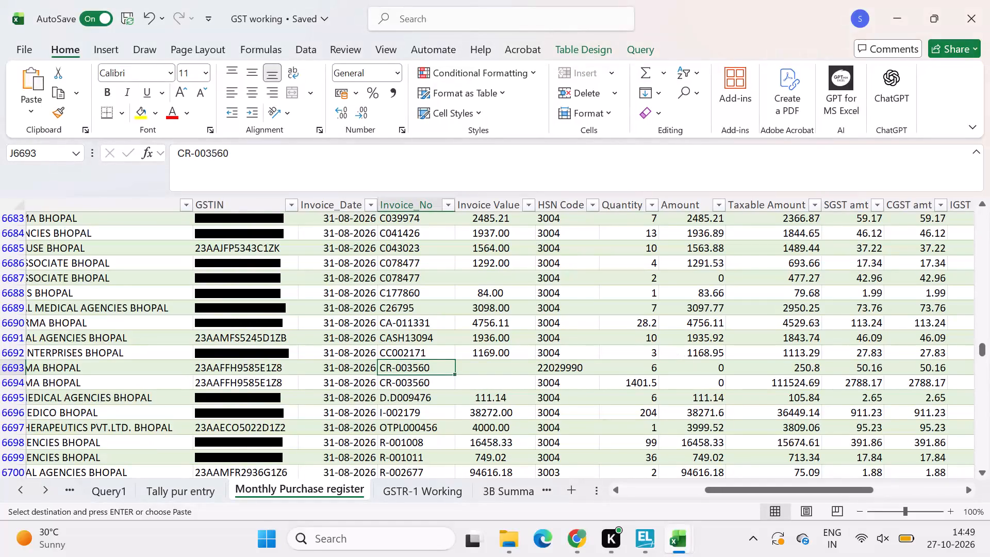
{"action": "left_click", "coordinate": [198, 486]}
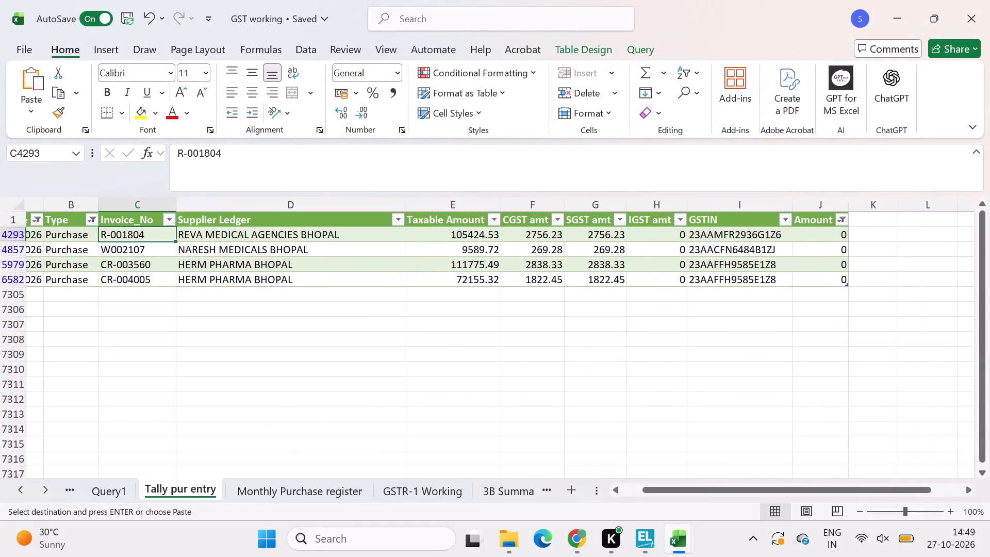
{"action": "left_click", "coordinate": [158, 249]}
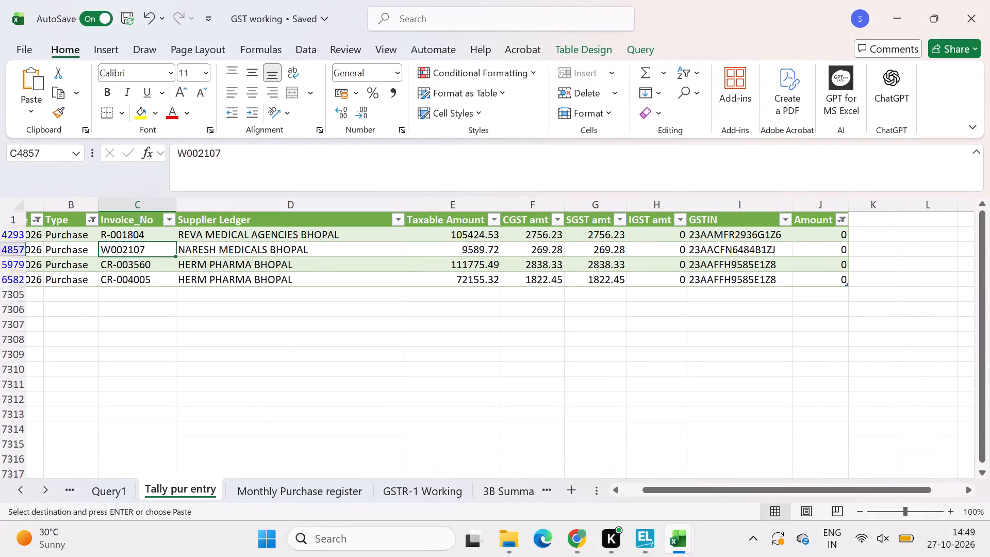
{"action": "key", "text": "ctrl+c"}
{"action": "key", "text": "alt+Tab"}
{"action": "left_click", "coordinate": [506, 357]}
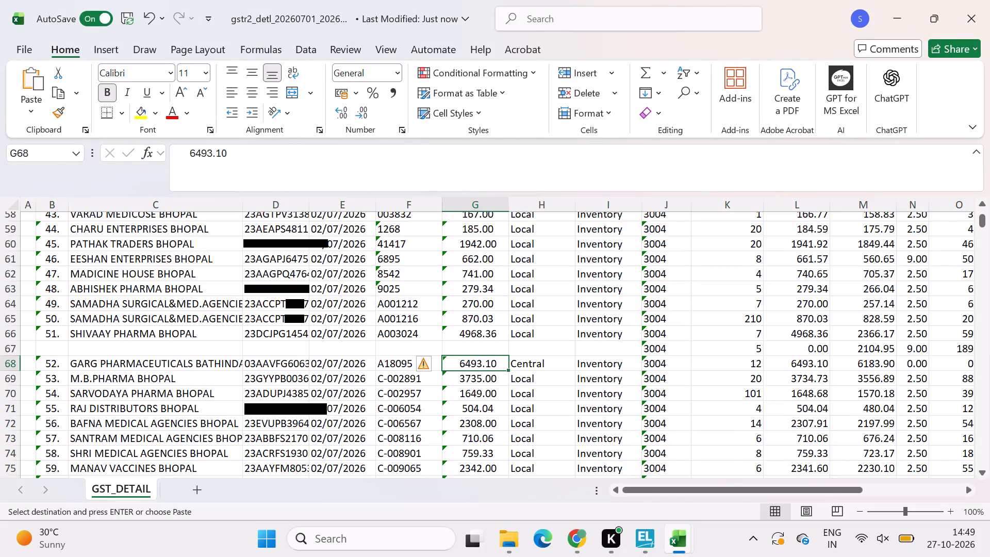
{"action": "key", "text": "ctrl+f"}
{"action": "key", "text": "ctrl+v"}
{"action": "key", "text": "Return"}
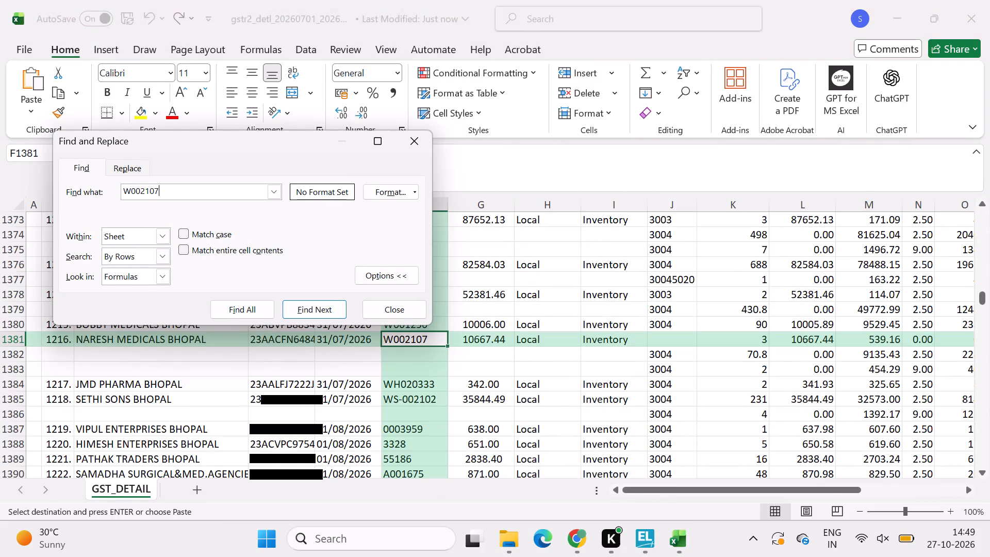
Fill the HSN Code of invoice W002107 with 3004, copying the cell from the row above to match its format.
{"action": "left_click", "coordinate": [687, 342]}
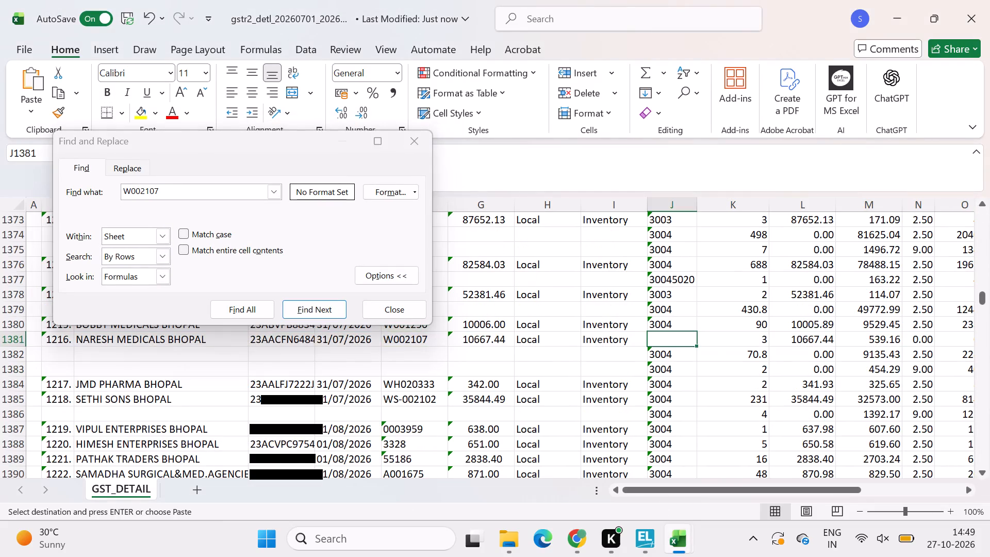
{"action": "type", "text": "3004"}
{"action": "key", "text": "Return"}
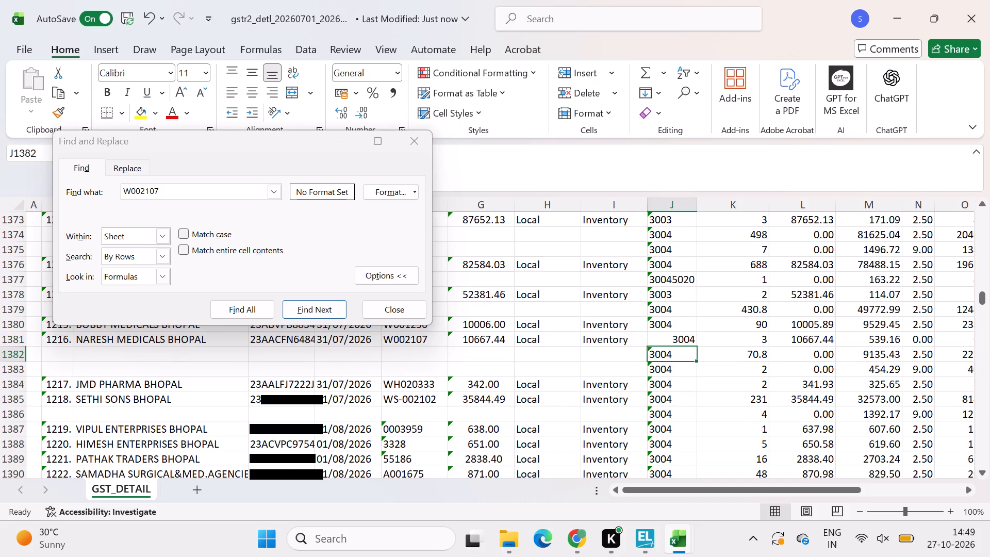
{"action": "left_click", "coordinate": [682, 321]}
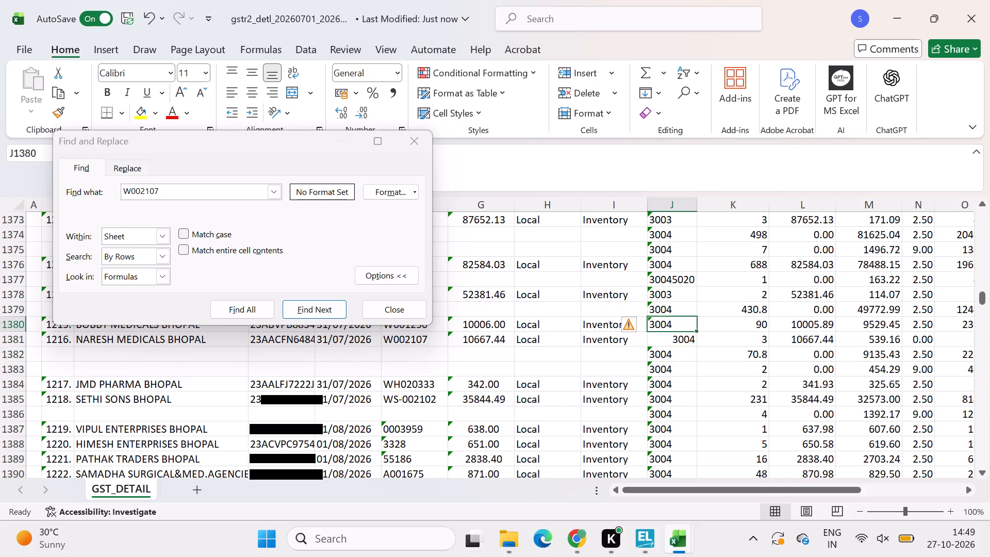
{"action": "key", "text": "ctrl+c"}
{"action": "key", "text": "Right"}
{"action": "key", "text": "Left"}
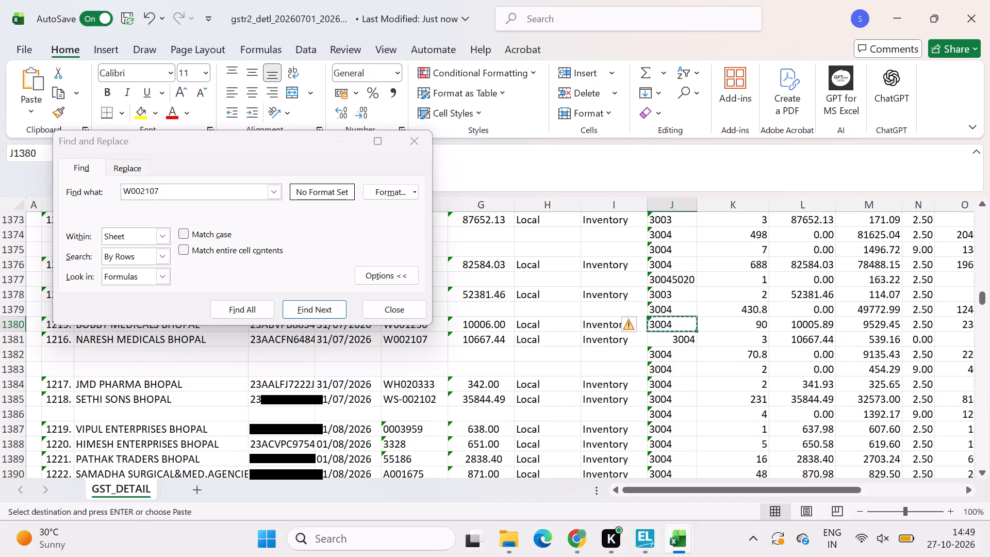
{"action": "key", "text": "Down"}
{"action": "key", "text": "ctrl+v"}
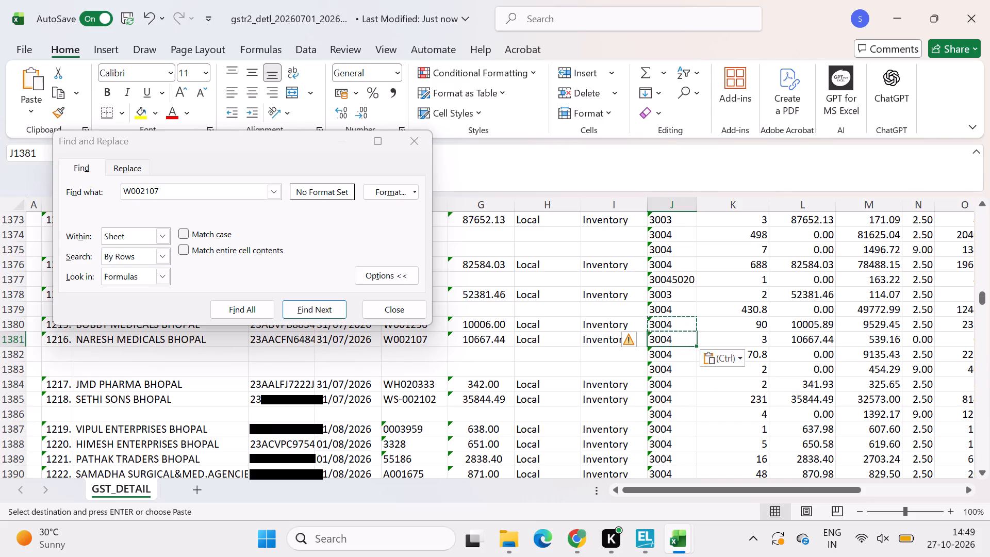
Add column filters to heading row 7 of the GST_DETAIL sheet.
{"action": "scroll", "coordinate": [669, 396], "scroll_direction": "down", "scroll_amount": 11}
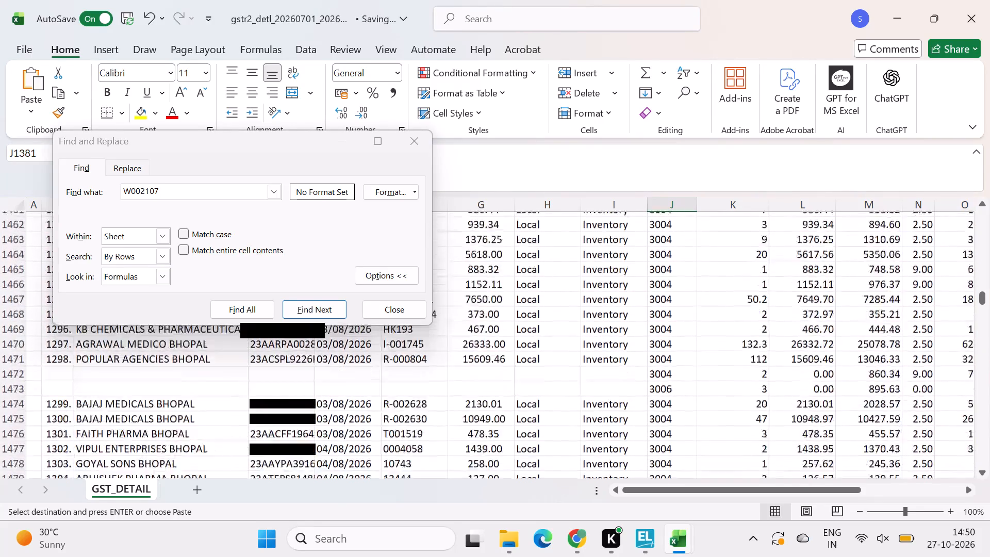
{"action": "scroll", "coordinate": [669, 396], "scroll_direction": "down", "scroll_amount": 2}
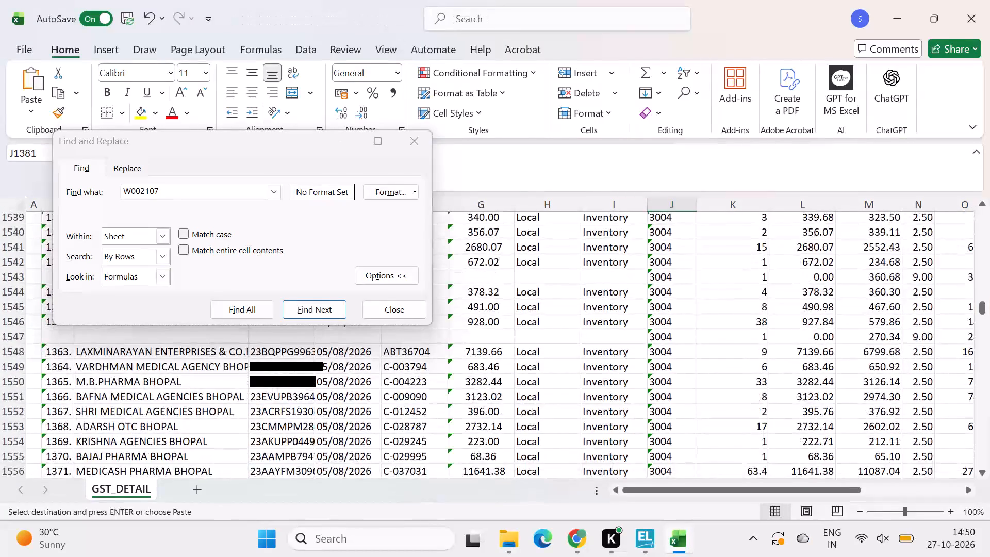
{"action": "key", "text": "ctrl+Up"}
{"action": "scroll", "coordinate": [654, 366], "scroll_direction": "up", "scroll_amount": 2}
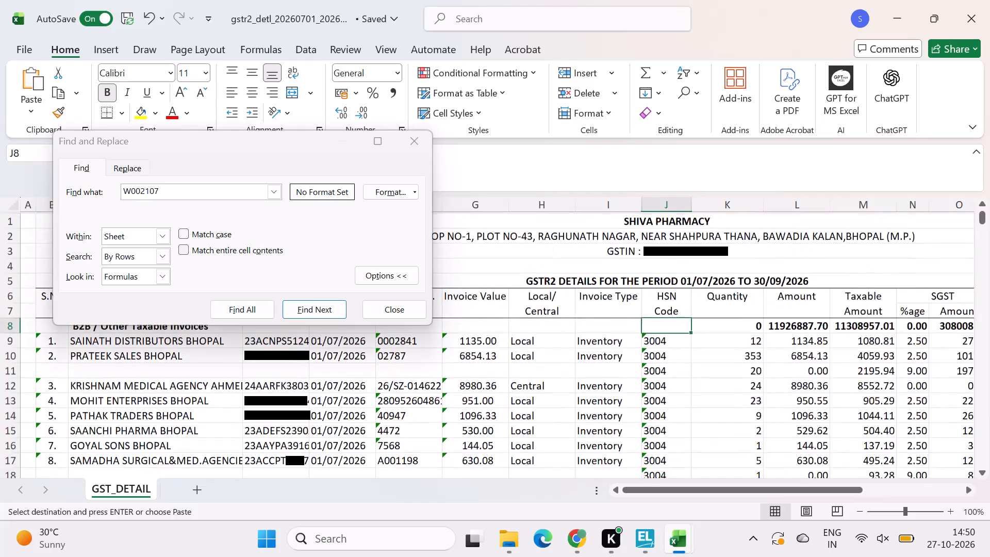
{"action": "left_click", "coordinate": [13, 311]}
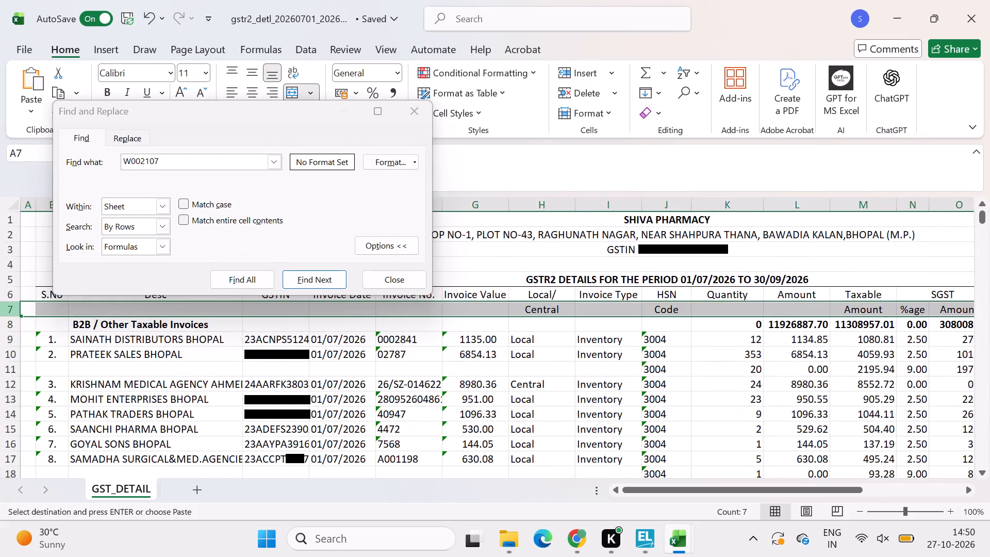
{"action": "key", "text": "ctrl+shift+l"}
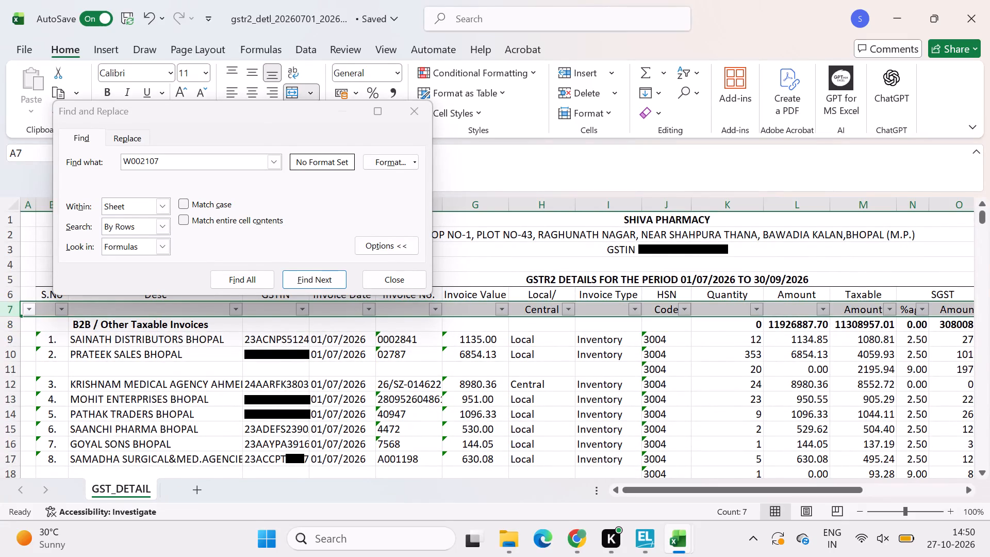
Examine the HSN Code column's filter list for distinct codes and blank entries, and close it without applying a filter.
{"action": "left_click", "coordinate": [685, 311]}
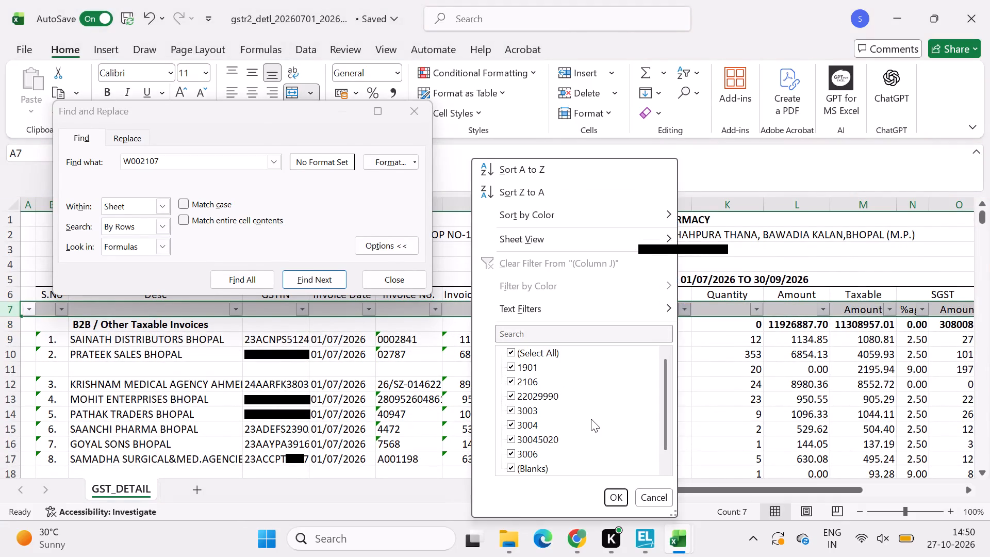
{"action": "scroll", "coordinate": [591, 419], "scroll_direction": "down", "scroll_amount": 11}
{"action": "scroll", "coordinate": [591, 419], "scroll_direction": "up", "scroll_amount": 9}
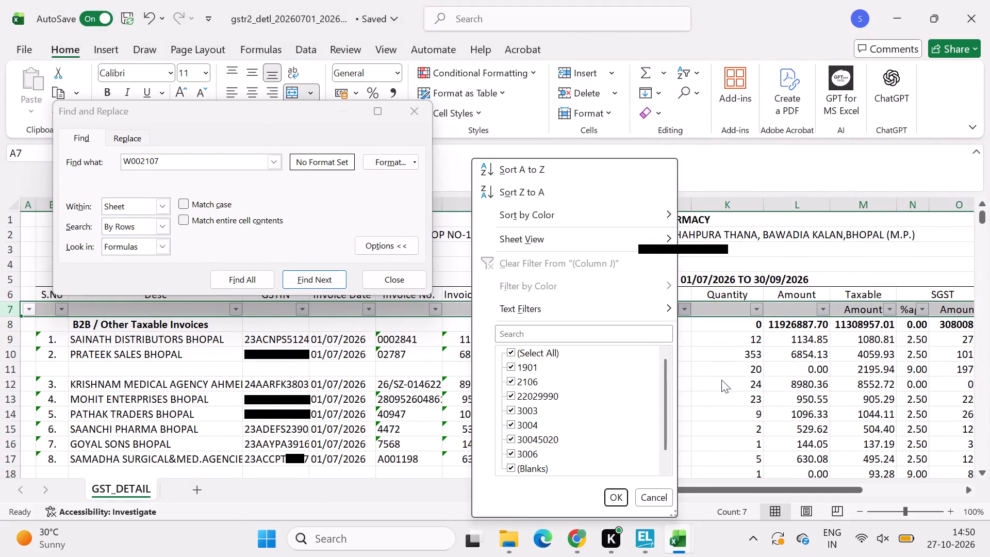
{"action": "left_click", "coordinate": [730, 384]}
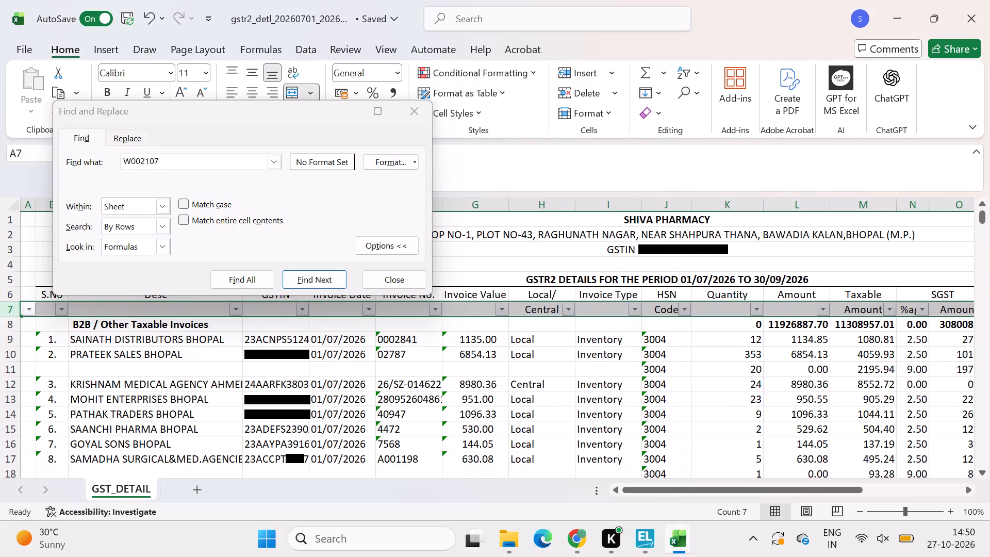
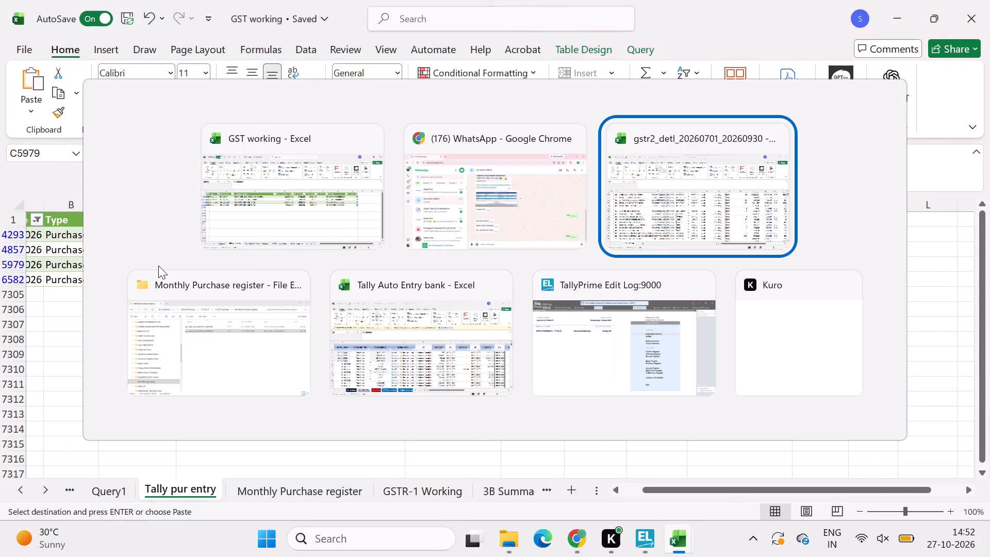
Search the GST_DETAIL sheet of the GSTR2 detail workbook for invoice number CR-003560.
{"action": "key", "text": "ctrl+f"}
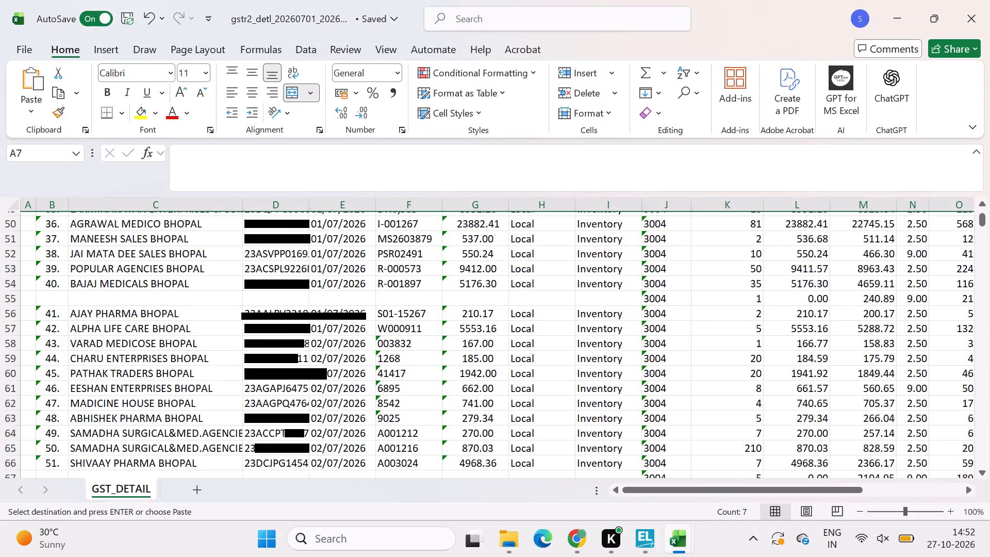
{"action": "key", "text": "ctrl+v"}
{"action": "key", "text": "Return"}
{"action": "key", "text": "Return"}
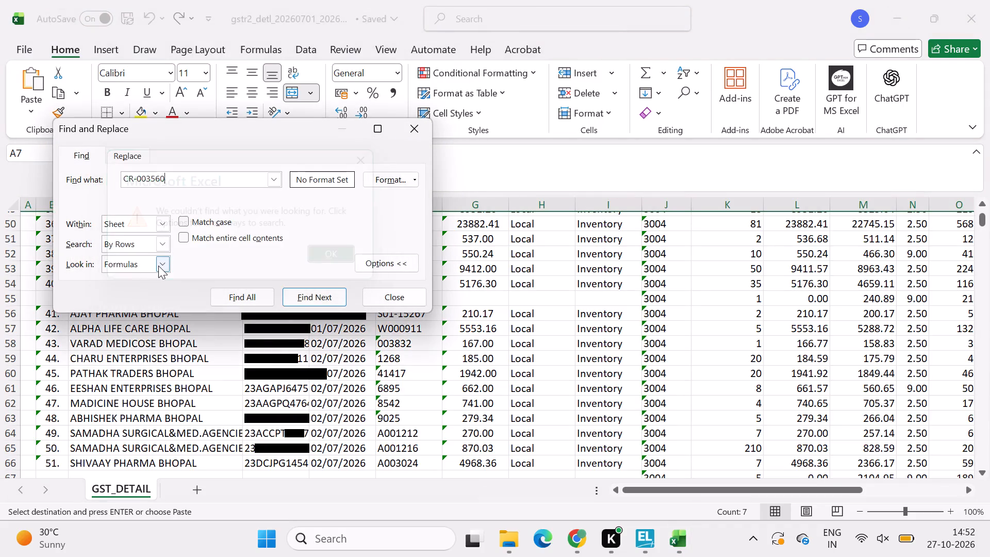
{"action": "key", "text": "Return"}
{"action": "key", "text": "Return"}
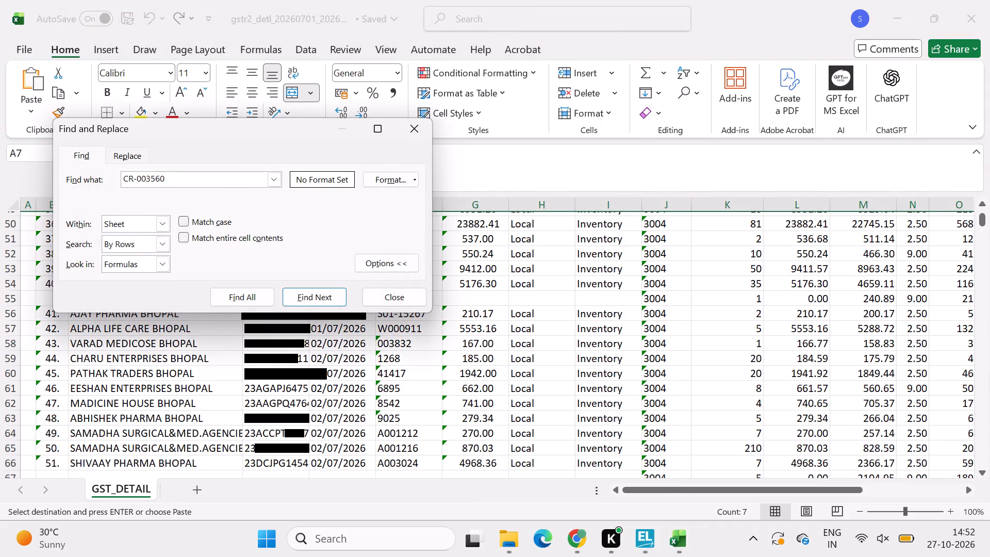
{"action": "left_click", "coordinate": [372, 377]}
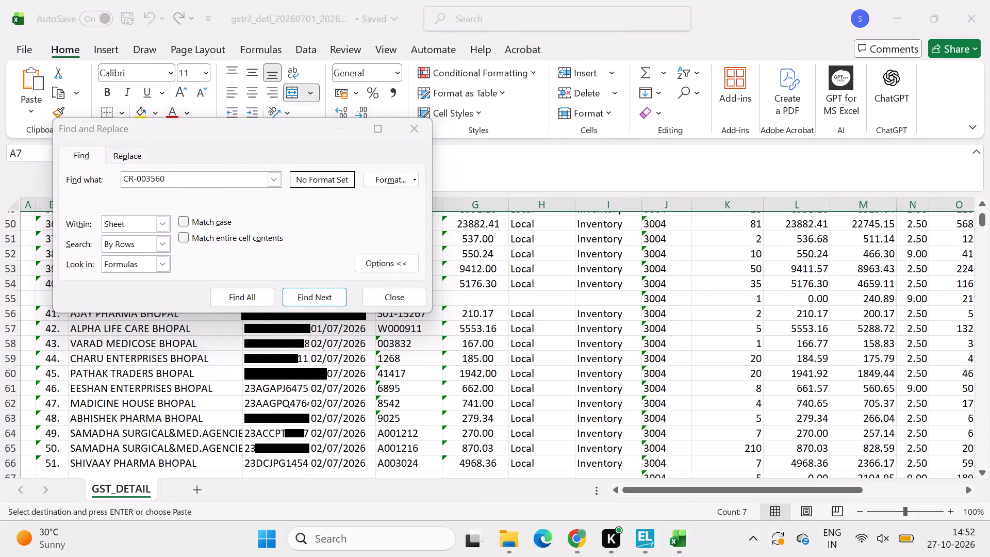
{"action": "left_click", "coordinate": [232, 180]}
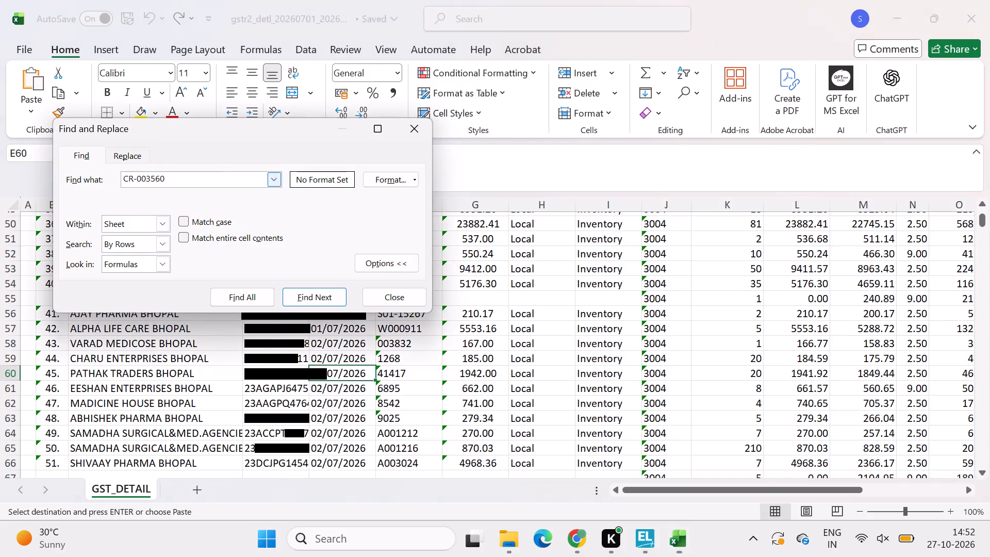
{"action": "key", "text": "Return"}
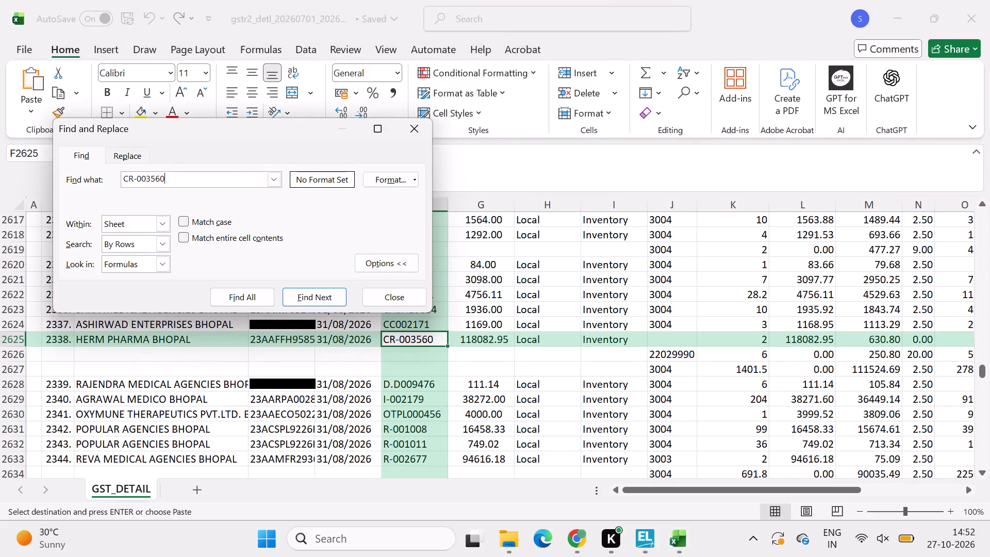
Fill the HSN Code of HERM PHARMA BHOPAL invoice CR-003560 with 3004, copying the cell from the row above.
{"action": "left_click", "coordinate": [681, 334]}
{"action": "key", "text": "Up"}
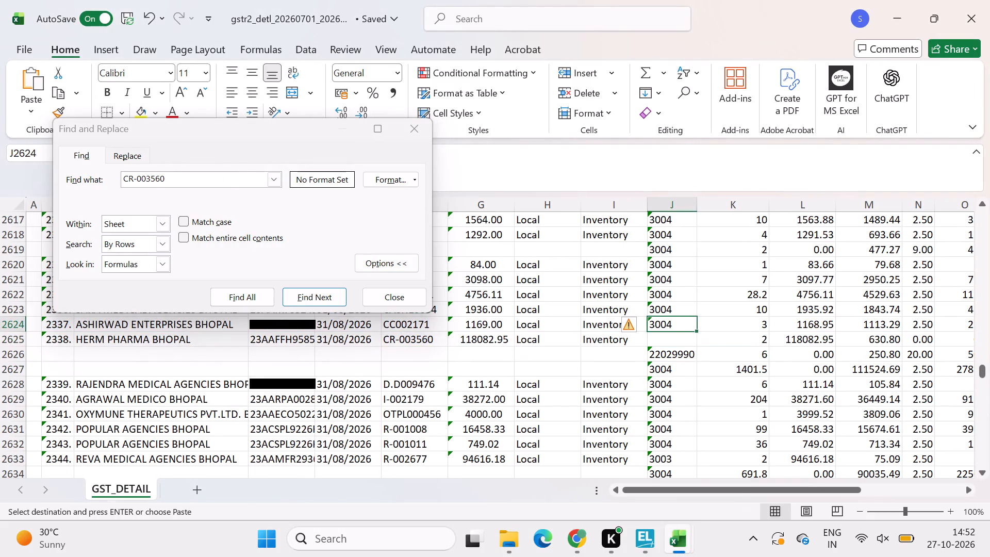
{"action": "key", "text": "ctrl+c"}
{"action": "key", "text": "Down"}
{"action": "key", "text": "ctrl+v"}
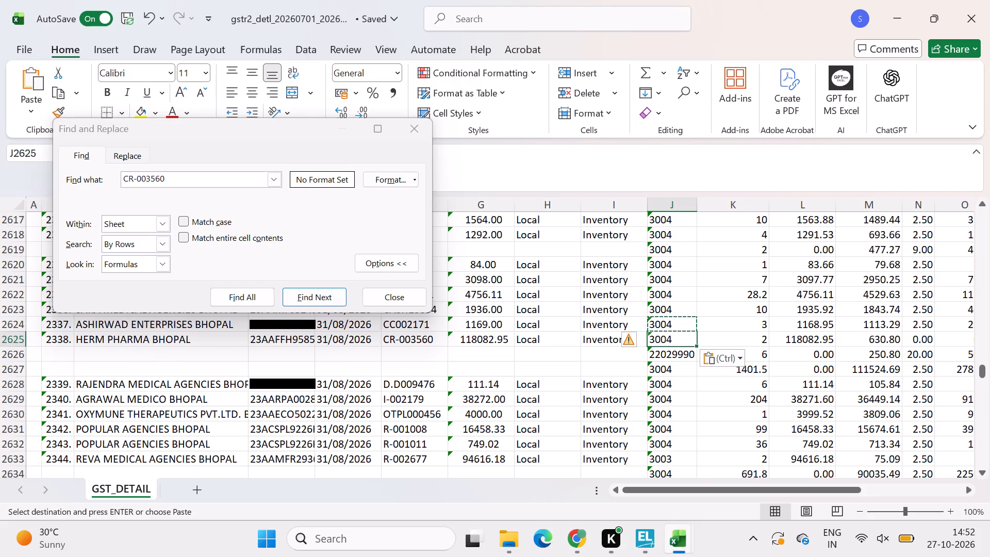
Copy invoice number CR-004005 of HERM PHARMA BHOPAL from the GST working Tally pur entry sheet and search the GSTR2 detail workbook for it.
{"action": "key", "text": "Tab"}
{"action": "key", "text": "alt+Tab"}
{"action": "key", "text": "alt+Tab"}
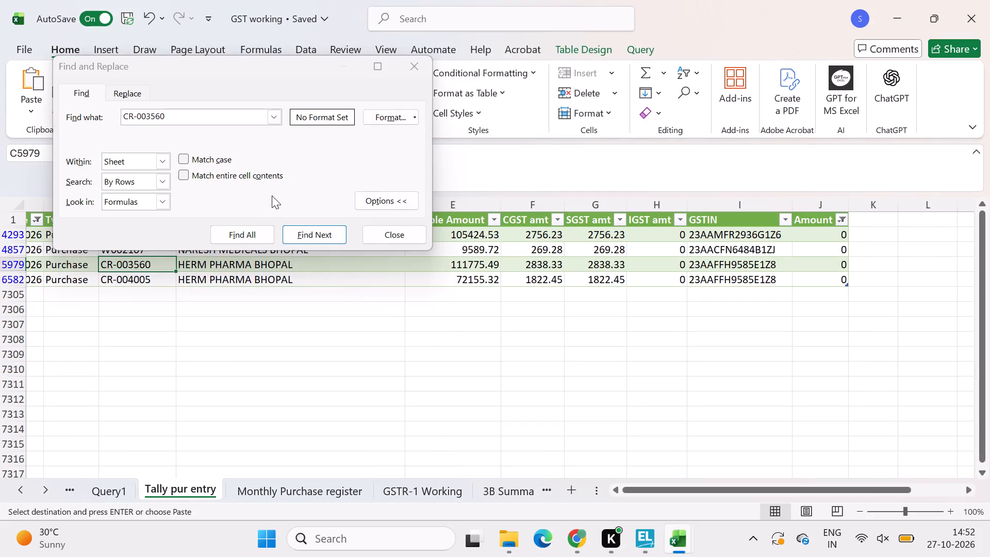
{"action": "left_click", "coordinate": [418, 65]}
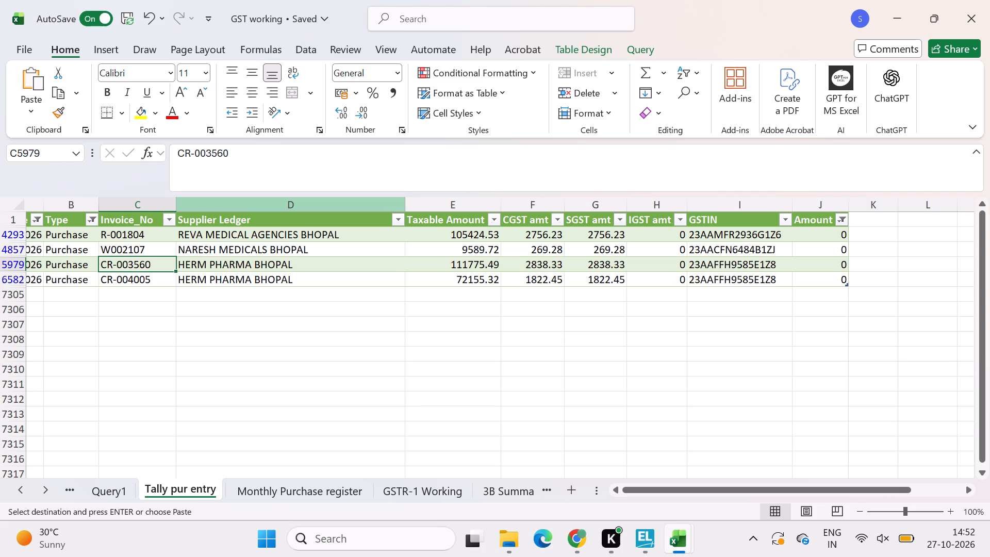
{"action": "left_click", "coordinate": [164, 280]}
{"action": "key", "text": "ctrl+c"}
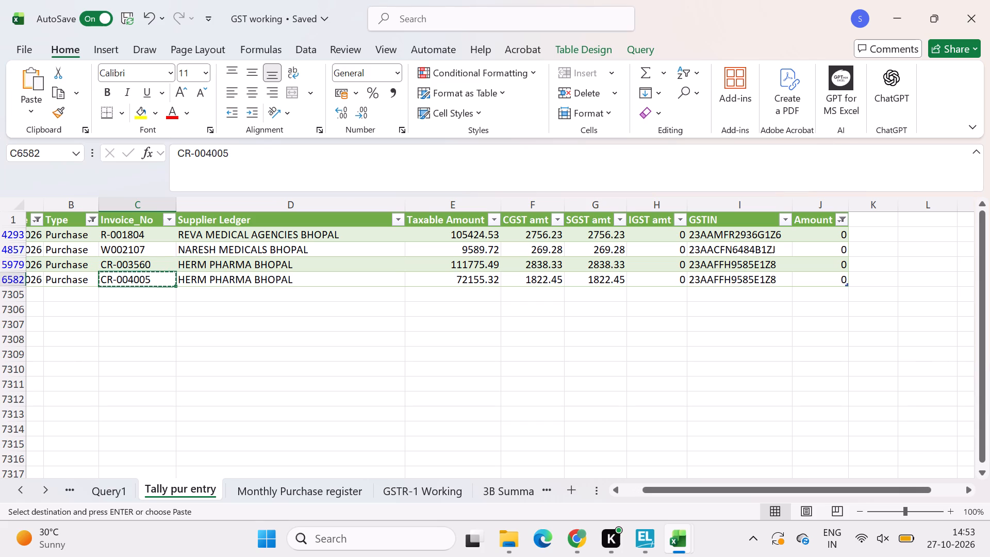
{"action": "key", "text": "alt+Tab"}
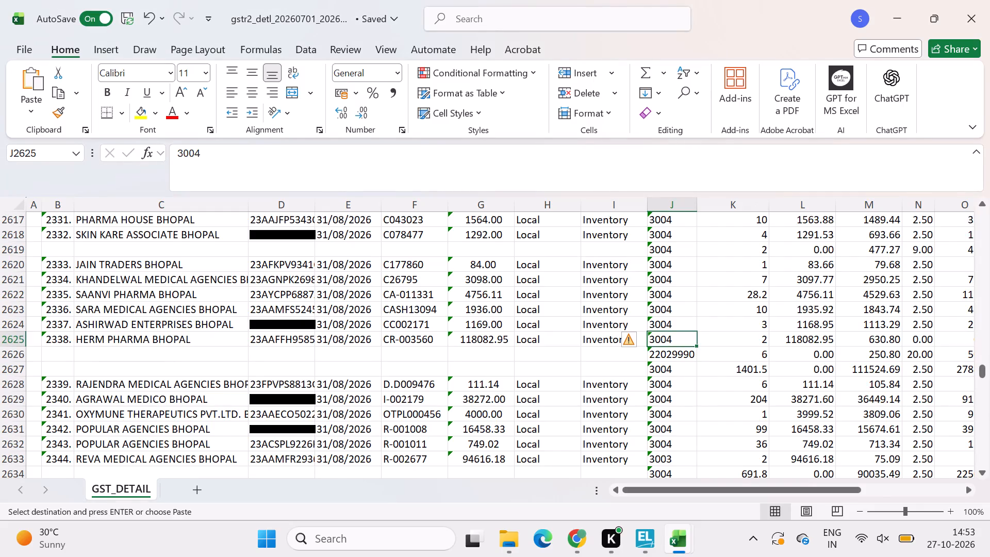
{"action": "left_click", "coordinate": [521, 264]}
{"action": "key", "text": "ctrl+f"}
{"action": "key", "text": "ctrl+v"}
{"action": "key", "text": "Return"}
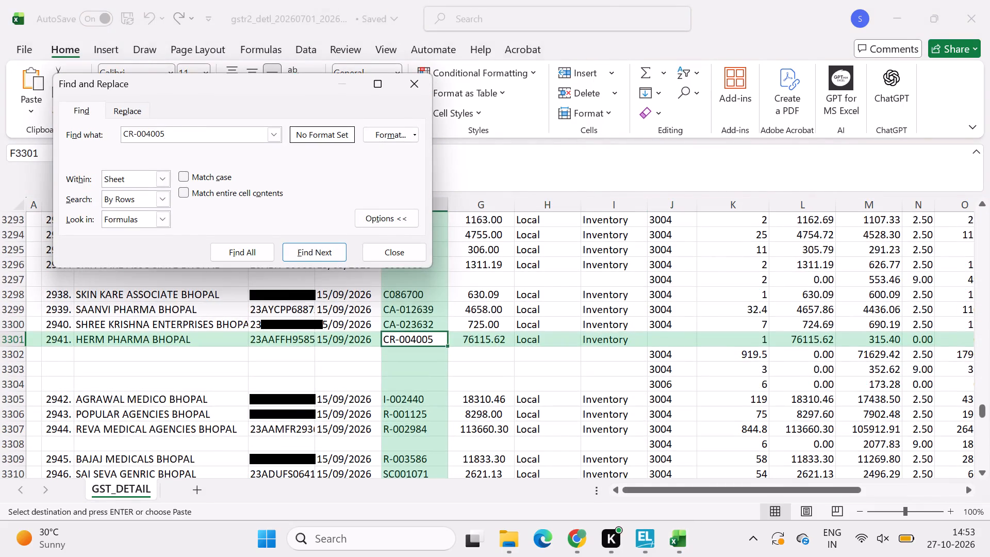
Fill the HSN Code of invoice CR-004005 with 3004, copying the cell from the row above to match its format.
{"action": "left_click", "coordinate": [675, 334]}
{"action": "type", "text": "300"}
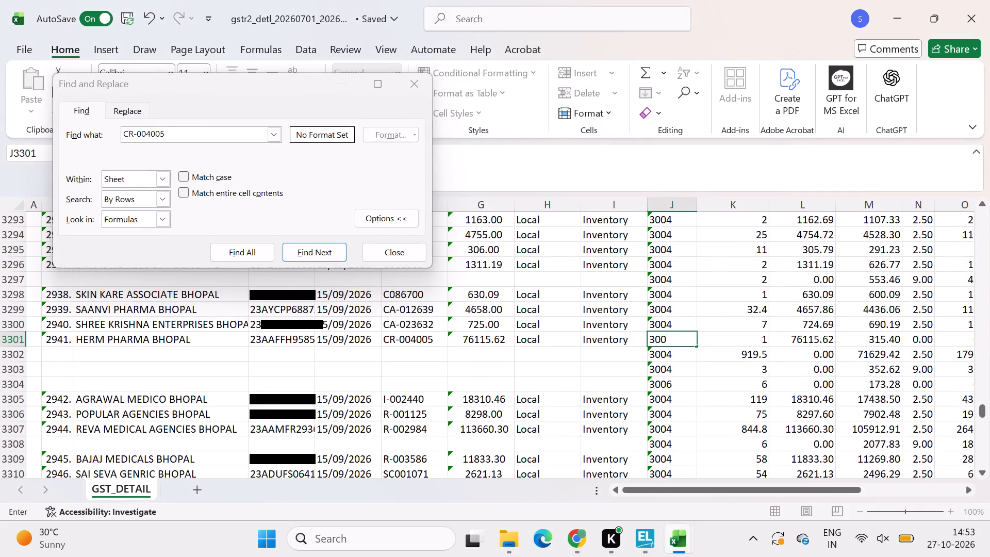
{"action": "key", "text": "4"}
{"action": "key", "text": "Return"}
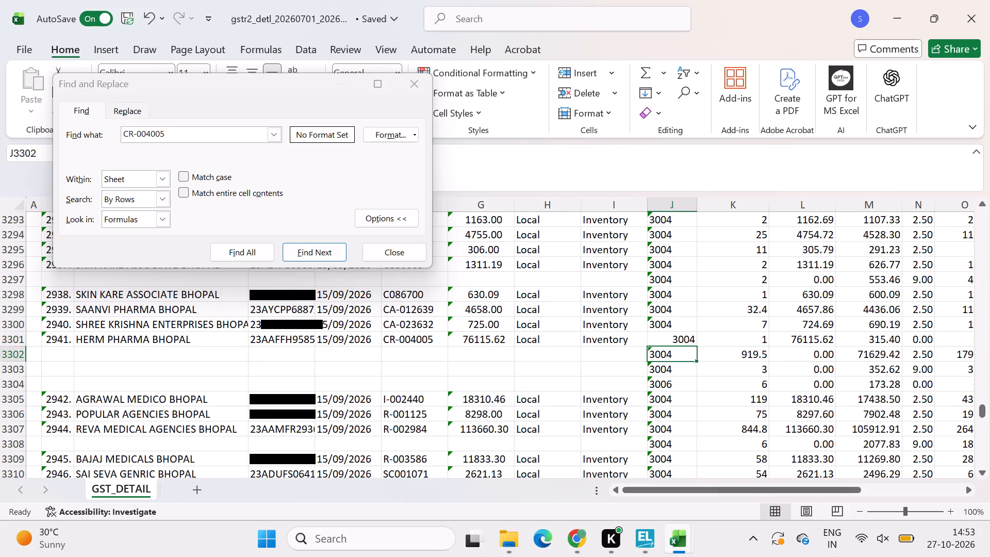
{"action": "key", "text": "Up"}
{"action": "key", "text": "Up"}
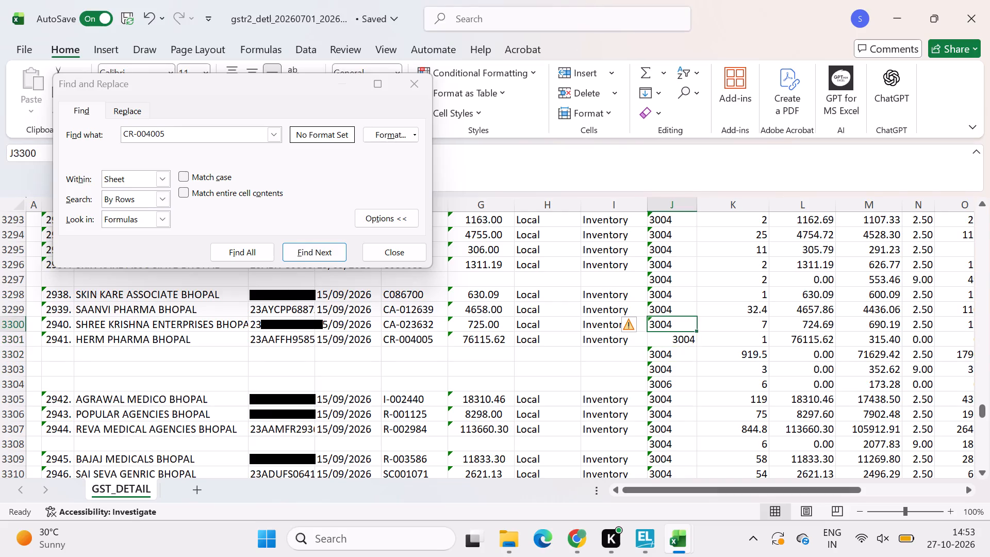
{"action": "key", "text": "ctrl+c"}
{"action": "key", "text": "Down"}
{"action": "key", "text": "ctrl+v"}
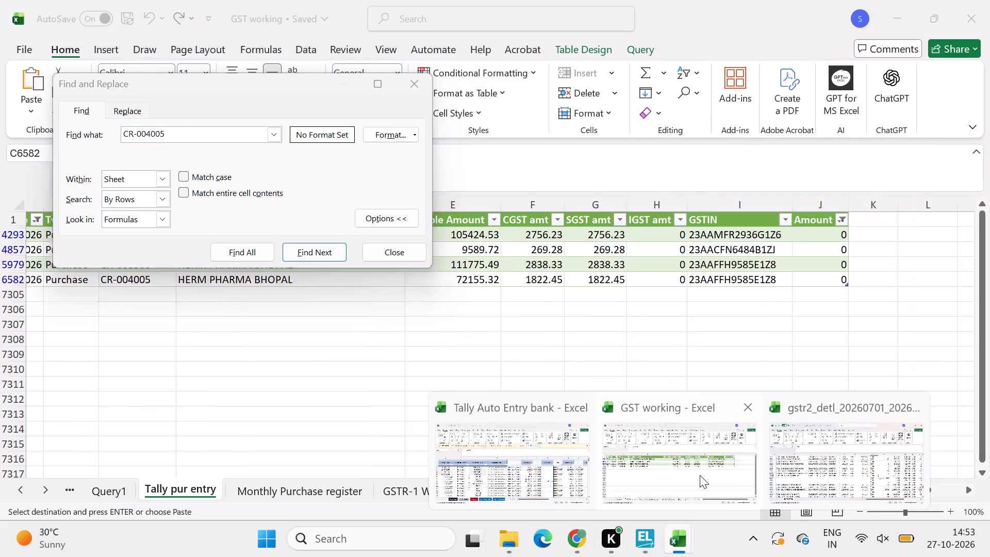
In the GST working workbook, examine the Monthly Purchase register and the July–September Total Sales on the GSTR-1 Working sheet.
{"action": "left_click", "coordinate": [700, 476]}
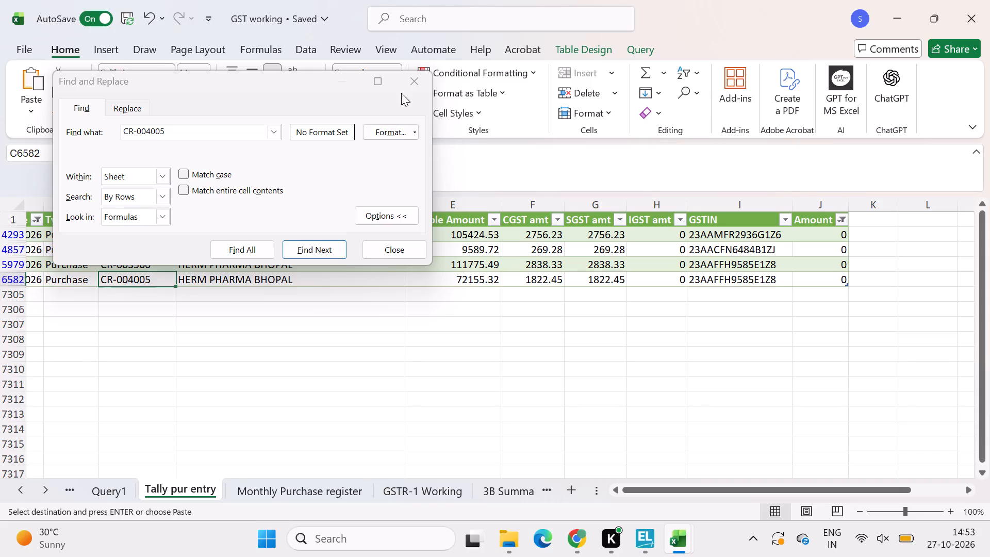
{"action": "left_click", "coordinate": [418, 85]}
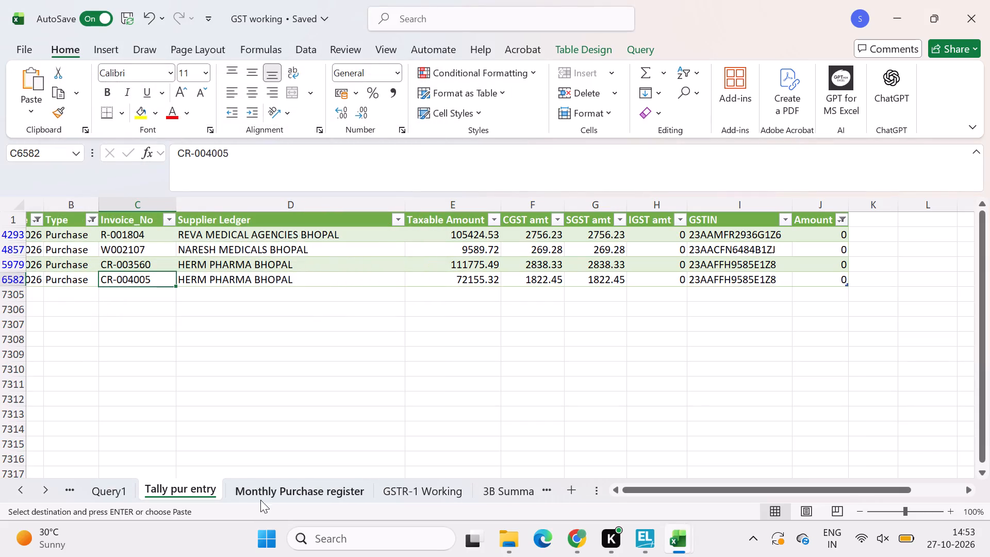
{"action": "left_click", "coordinate": [257, 497]}
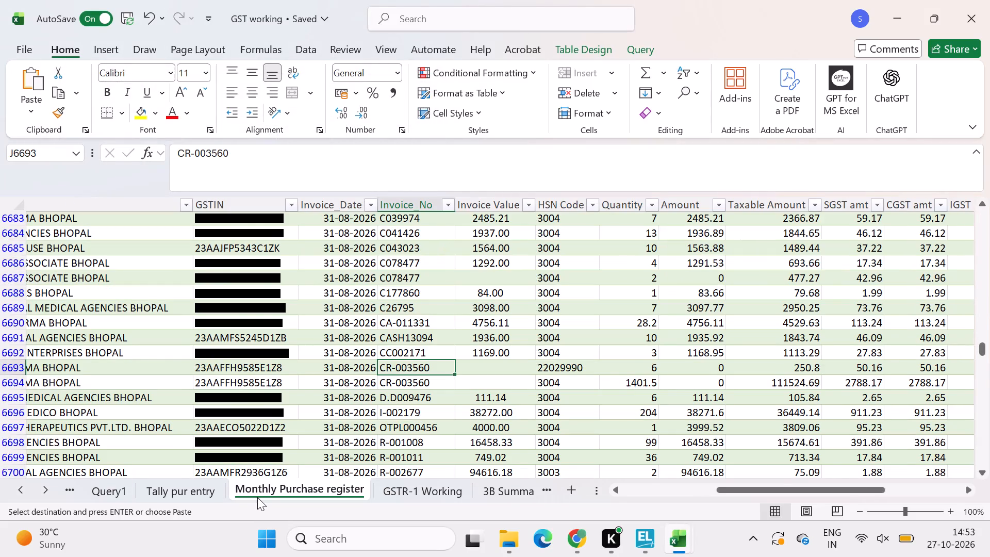
{"action": "left_click", "coordinate": [191, 486]}
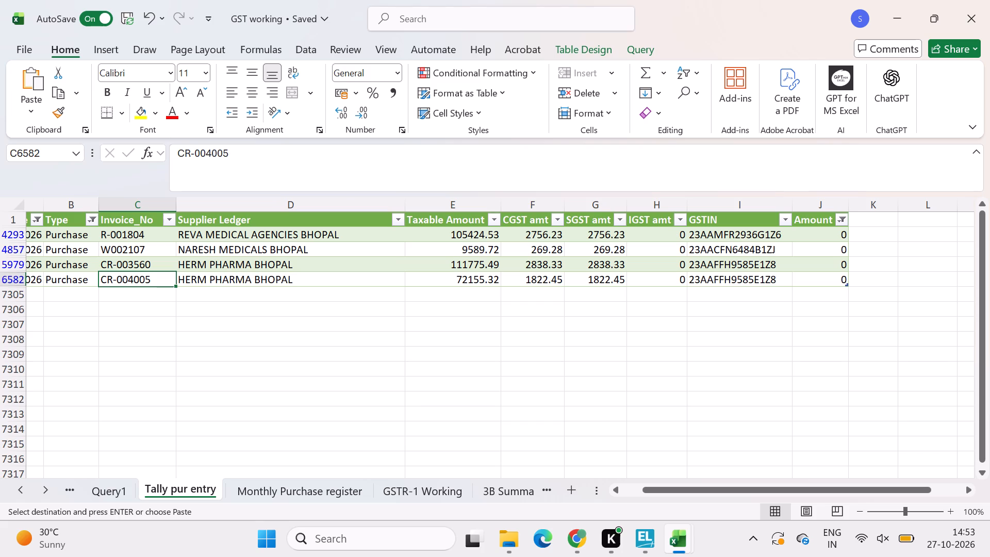
{"action": "left_click", "coordinate": [415, 496]}
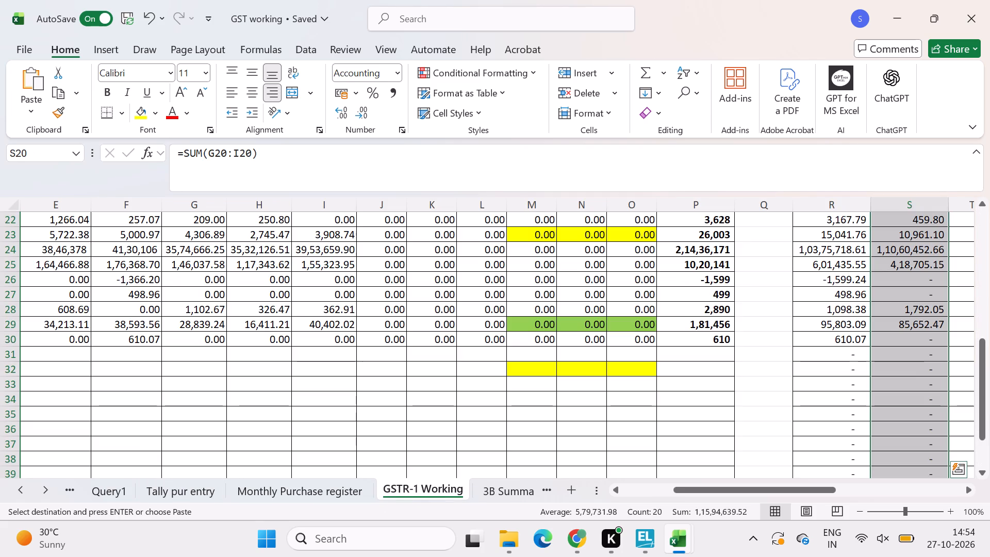
{"action": "scroll", "coordinate": [583, 236], "scroll_direction": "up", "scroll_amount": 4}
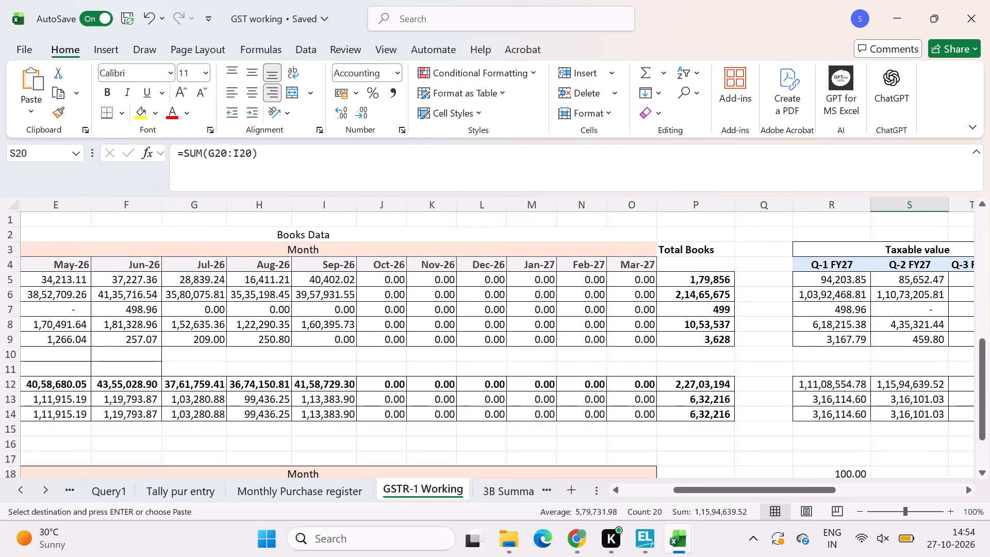
{"action": "scroll", "coordinate": [338, 345], "scroll_direction": "right", "scroll_amount": 1}
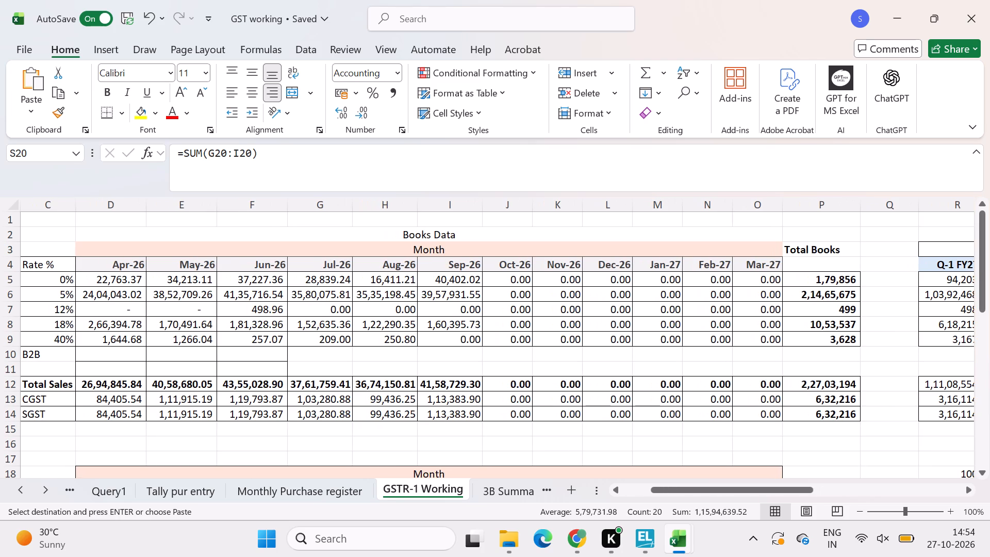
{"action": "left_click_drag", "start_coordinate": [311, 380], "coordinate": [438, 376]}
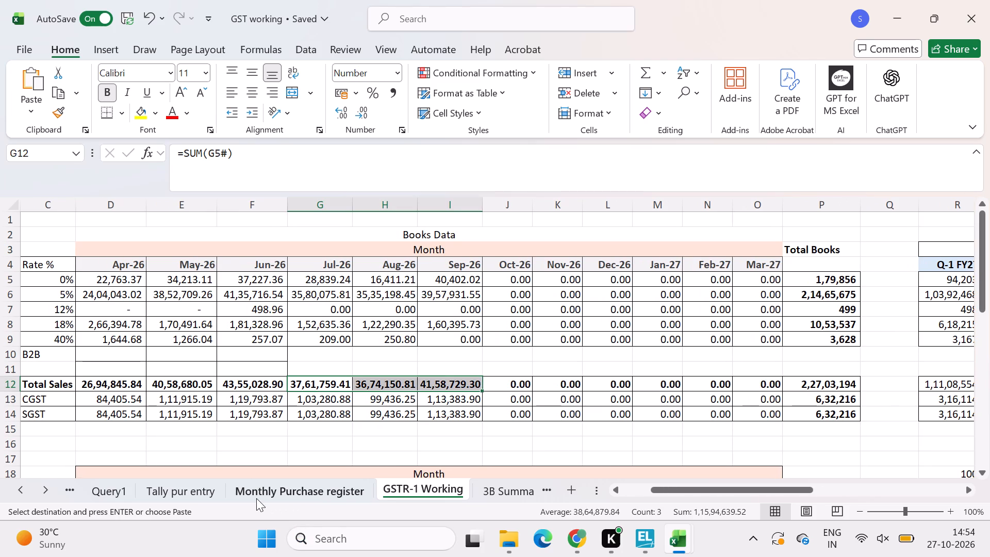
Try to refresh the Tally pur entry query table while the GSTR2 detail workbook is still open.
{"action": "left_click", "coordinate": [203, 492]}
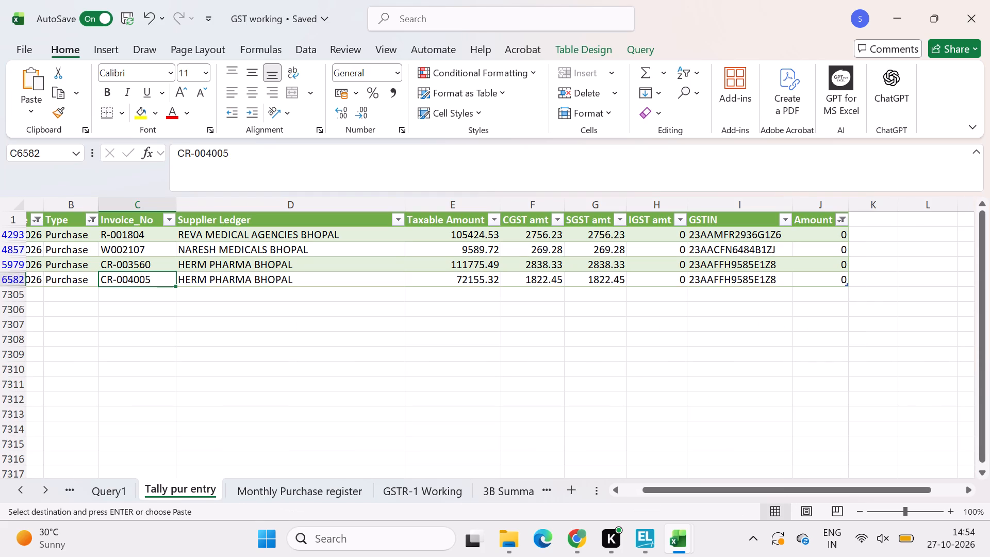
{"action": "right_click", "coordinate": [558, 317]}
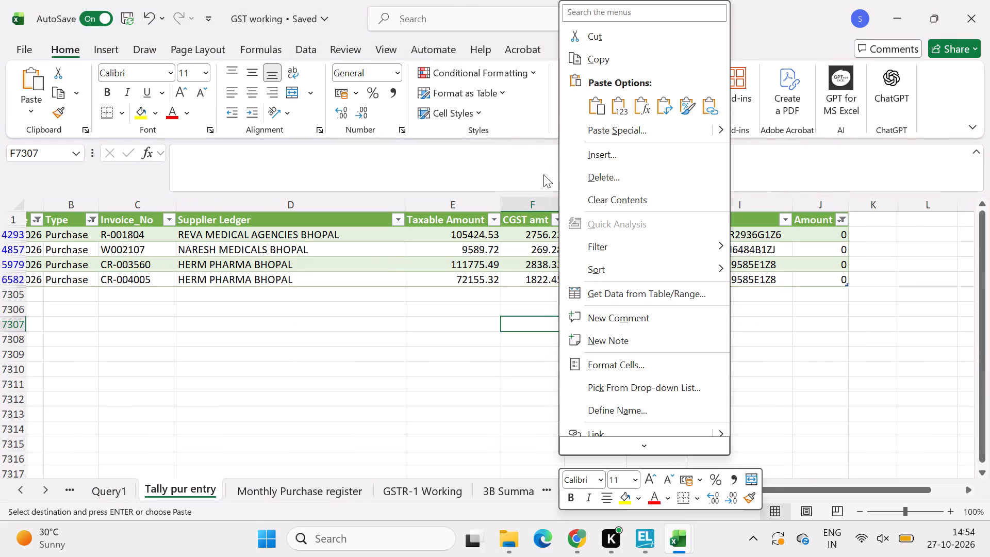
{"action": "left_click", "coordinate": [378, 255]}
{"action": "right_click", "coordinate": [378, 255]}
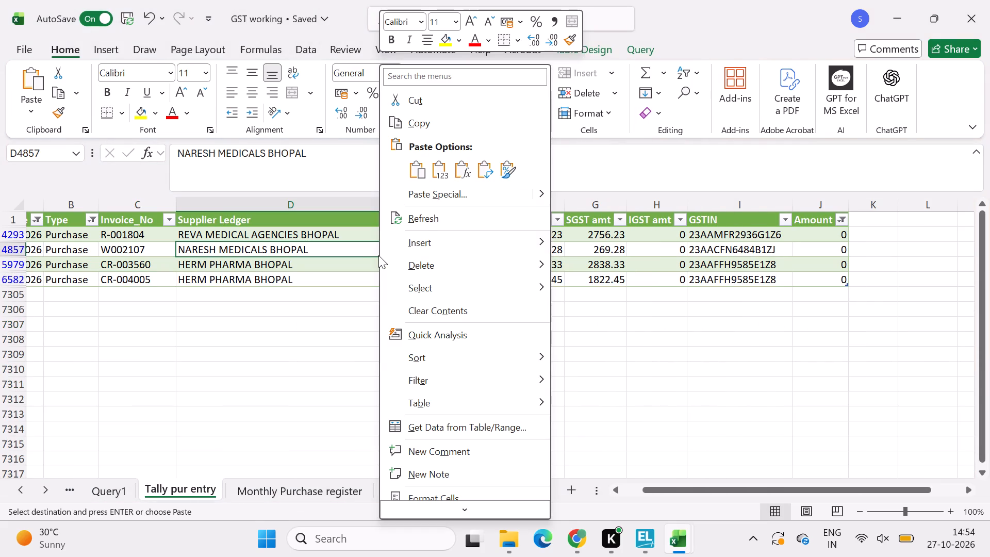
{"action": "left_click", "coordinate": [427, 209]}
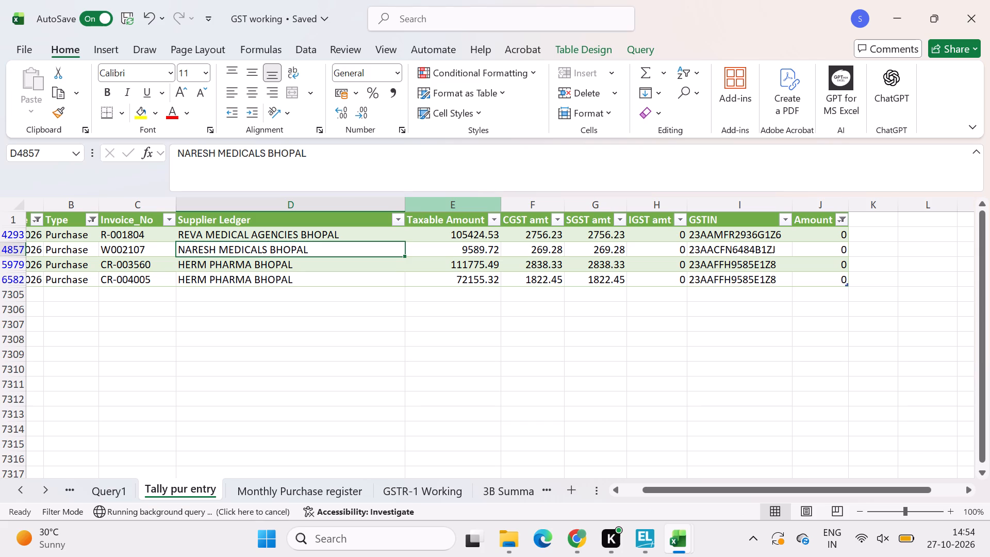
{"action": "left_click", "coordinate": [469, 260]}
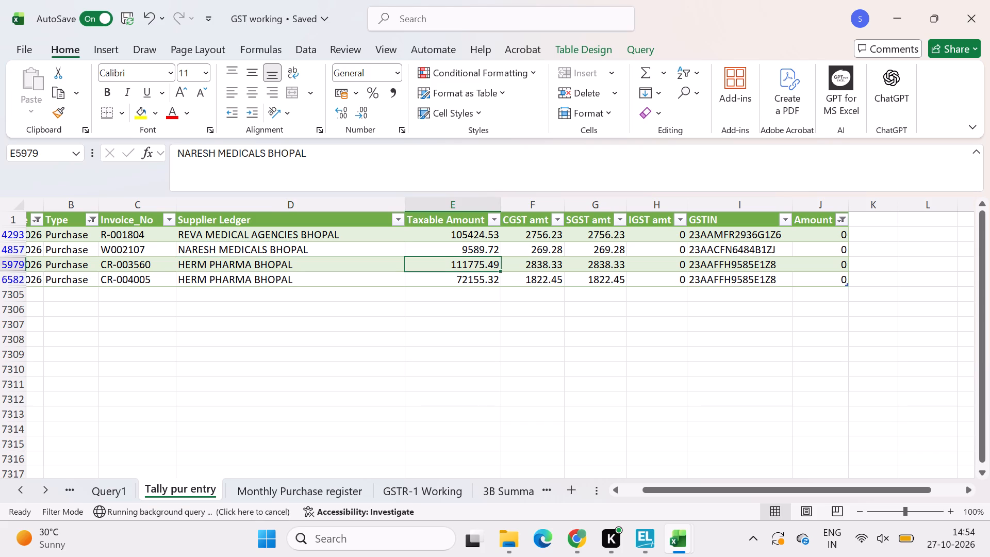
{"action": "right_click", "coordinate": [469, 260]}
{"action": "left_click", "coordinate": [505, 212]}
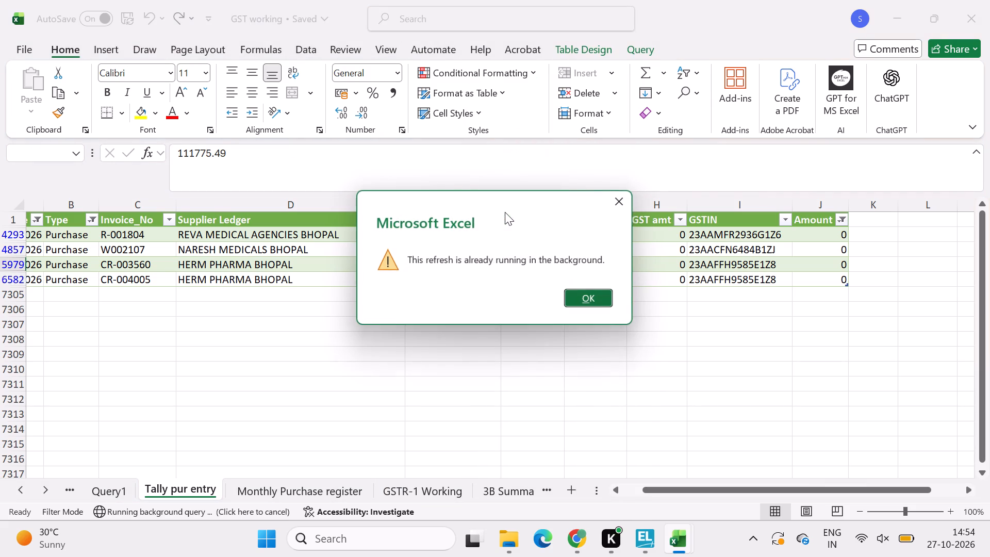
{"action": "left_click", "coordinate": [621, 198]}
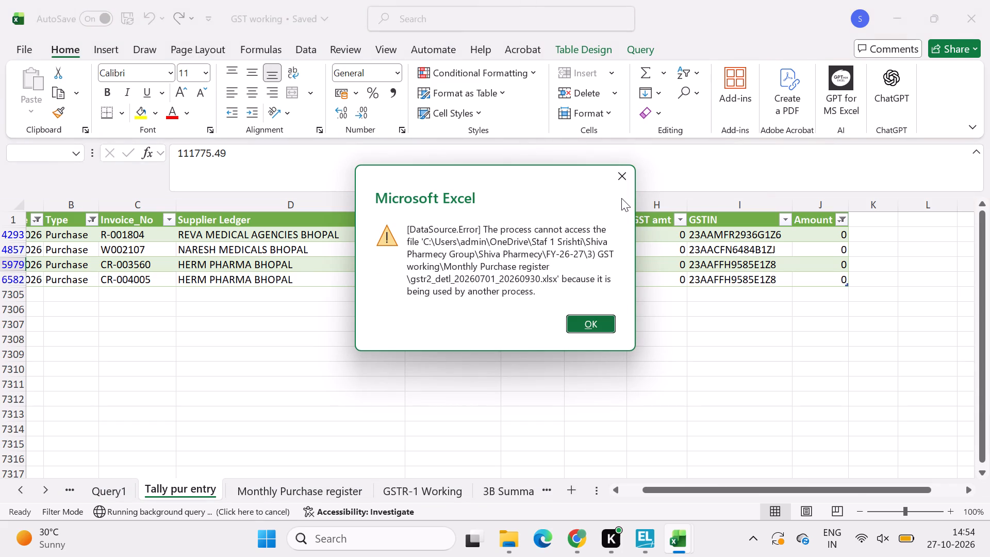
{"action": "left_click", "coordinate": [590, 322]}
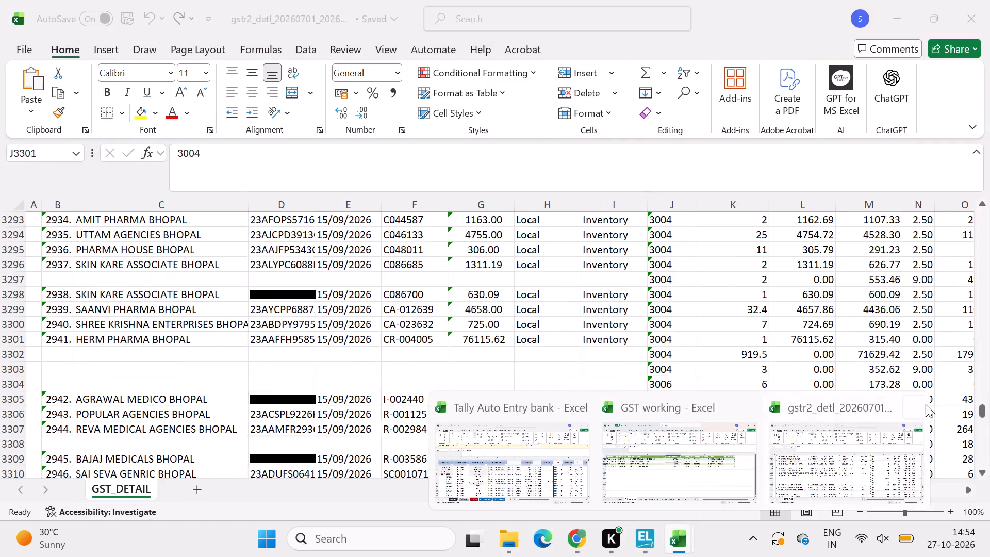
Close the gstr2_detl_20260701_20260930 workbook.
{"action": "left_click", "coordinate": [913, 406]}
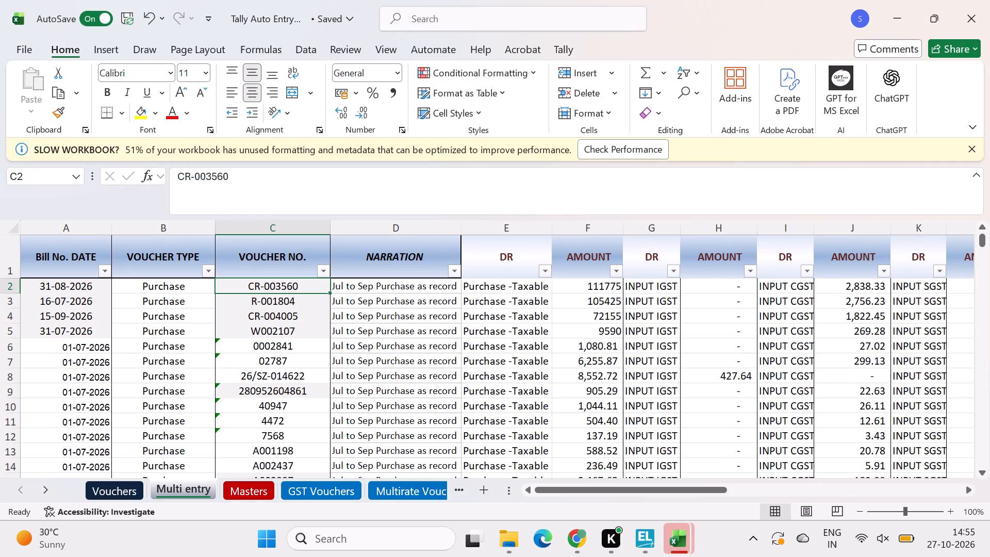
Return to the GST working workbook and refresh the Tally pur entry query table.
{"action": "key", "text": "alt+Tab"}
{"action": "right_click", "coordinate": [601, 253]}
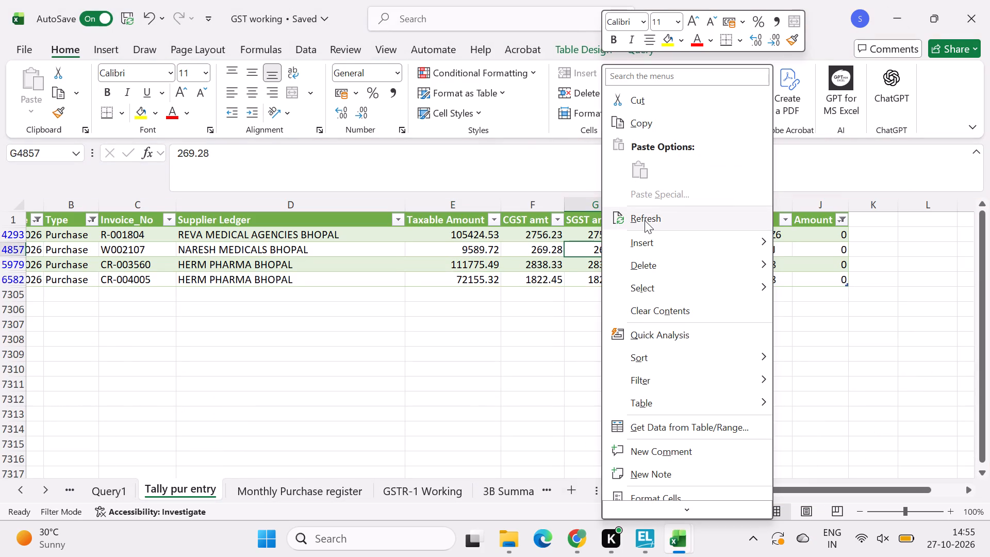
{"action": "left_click", "coordinate": [645, 220]}
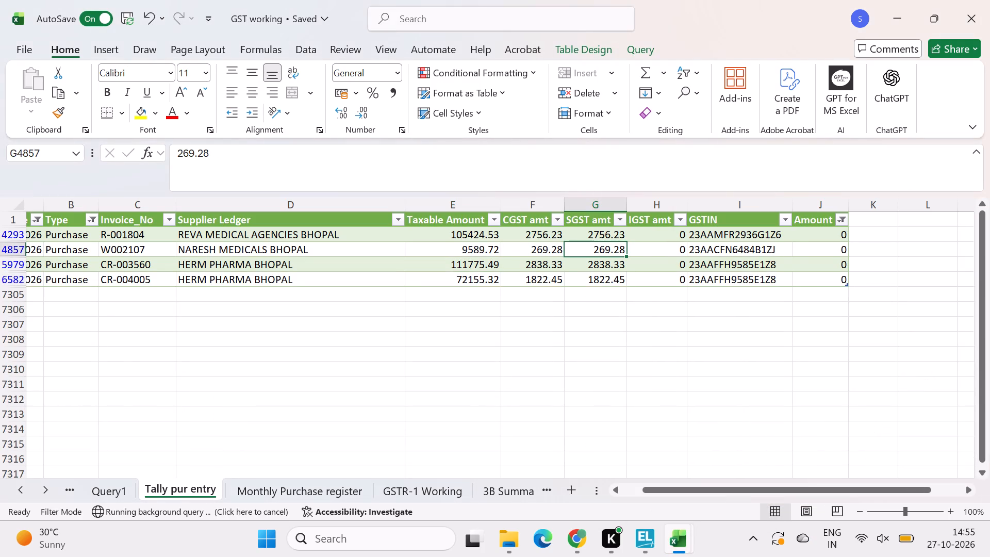
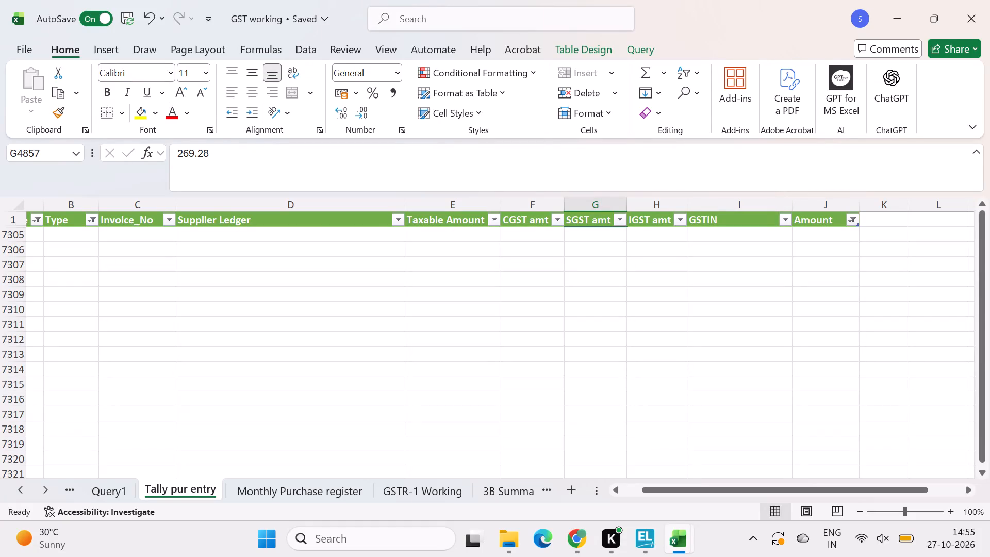
Reset the Amount column filter in the Tally pur entry table to include all values.
{"action": "left_click", "coordinate": [853, 222]}
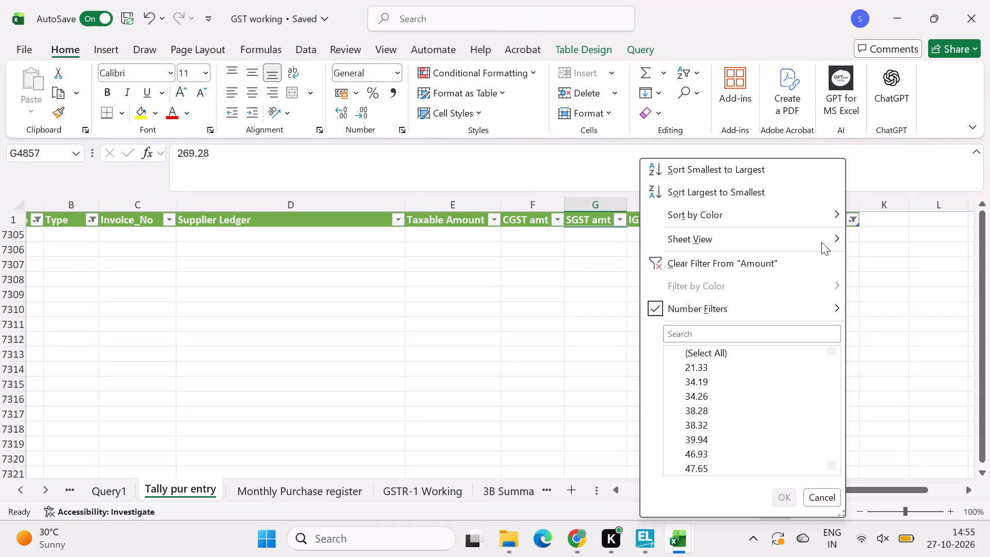
{"action": "left_click", "coordinate": [704, 352]}
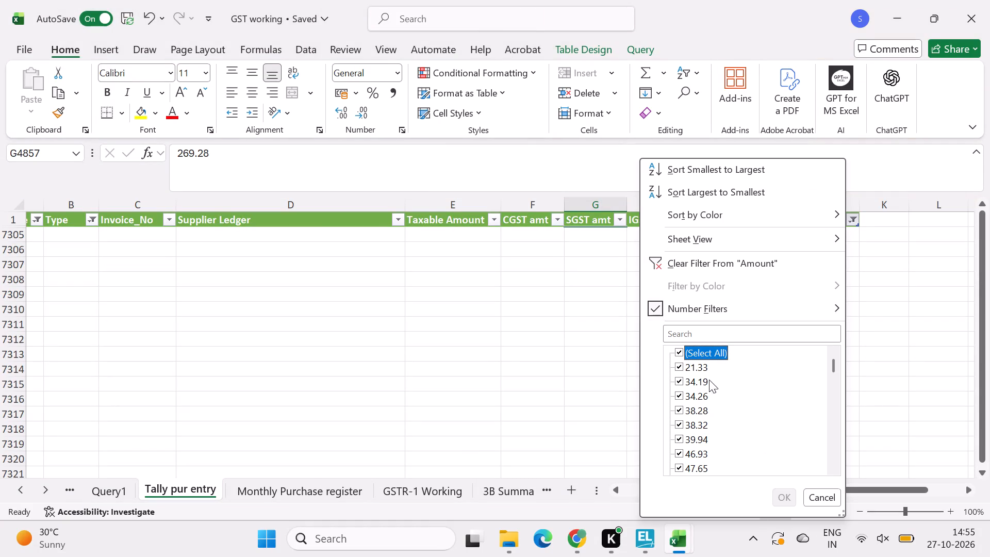
{"action": "left_click", "coordinate": [785, 501]}
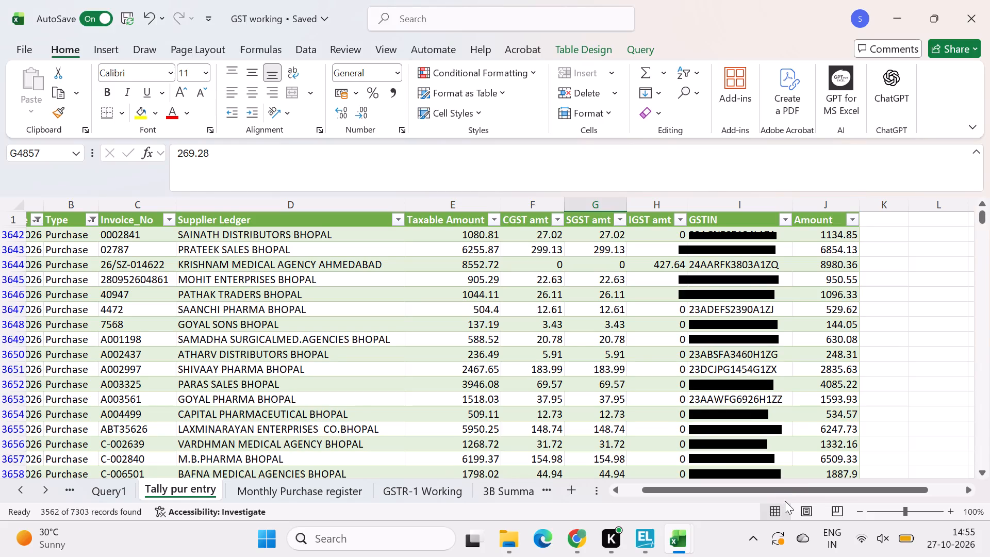
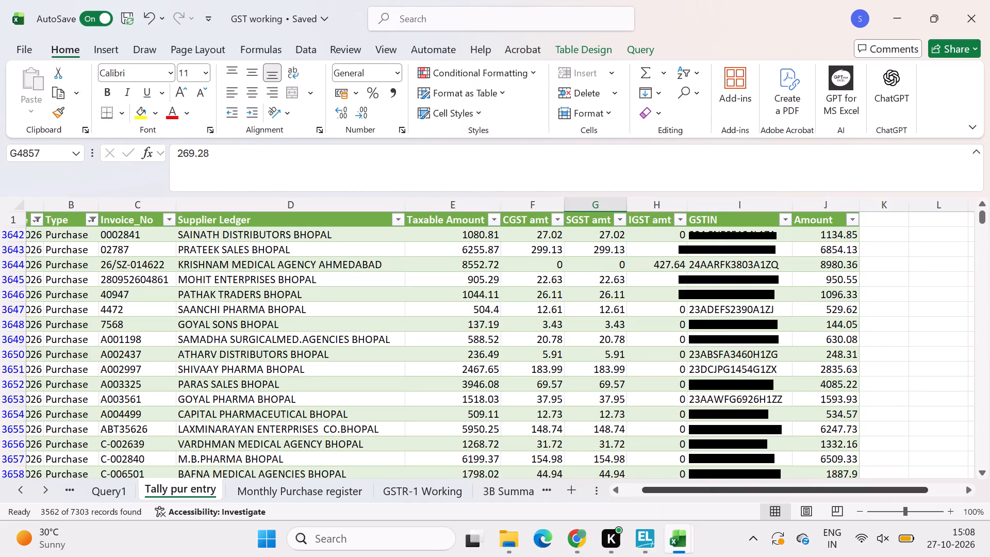
Check the values offered in the Amount column's filter of the Tally pur entry table.
{"action": "scroll", "coordinate": [732, 381], "scroll_direction": "right", "scroll_amount": 1}
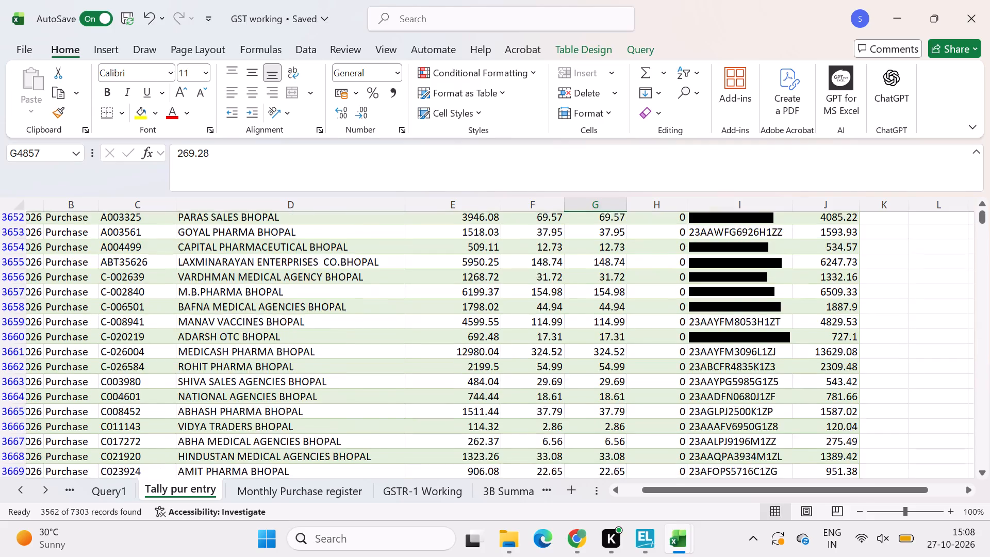
{"action": "scroll", "coordinate": [732, 381], "scroll_direction": "right", "scroll_amount": 1}
{"action": "scroll", "coordinate": [668, 319], "scroll_direction": "up", "scroll_amount": 3}
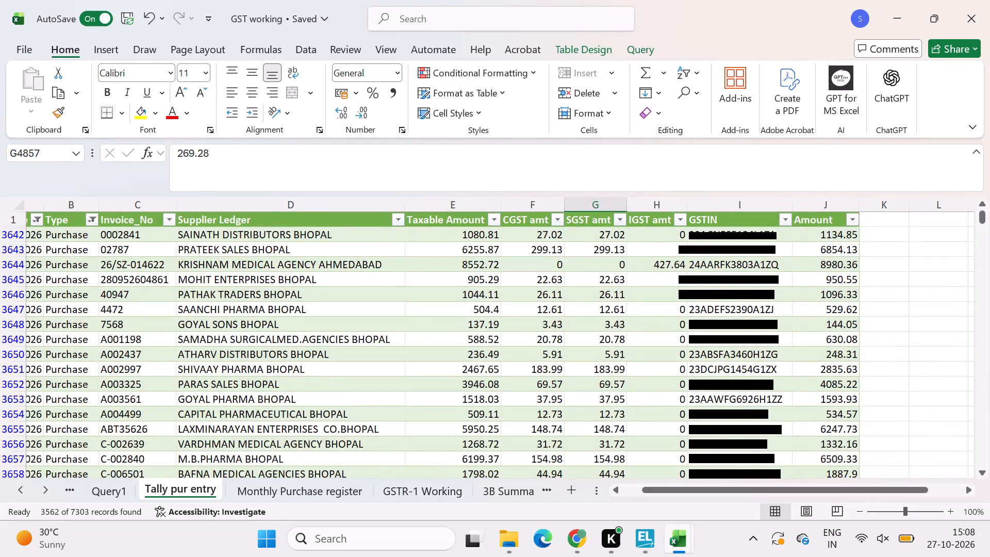
{"action": "left_click", "coordinate": [852, 222]}
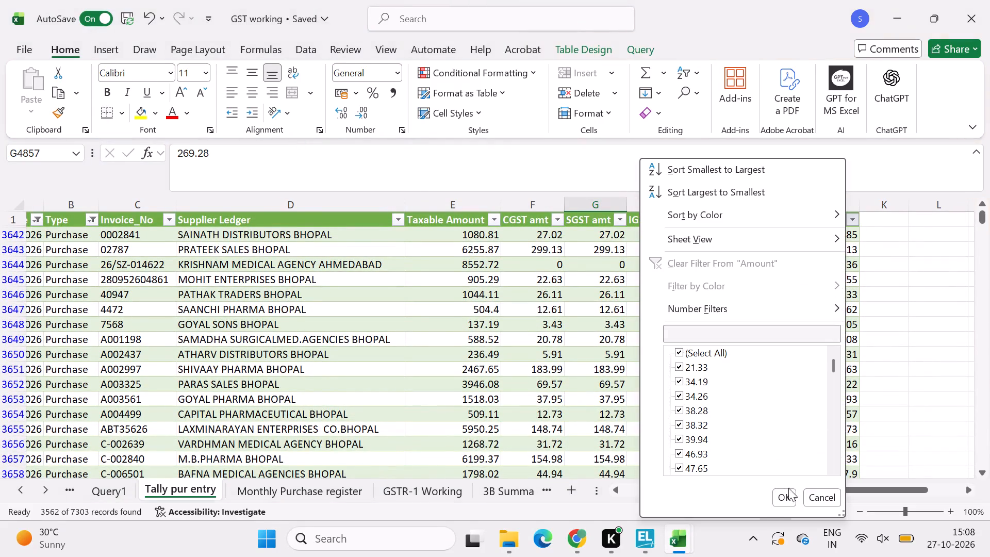
{"action": "left_click", "coordinate": [515, 439]}
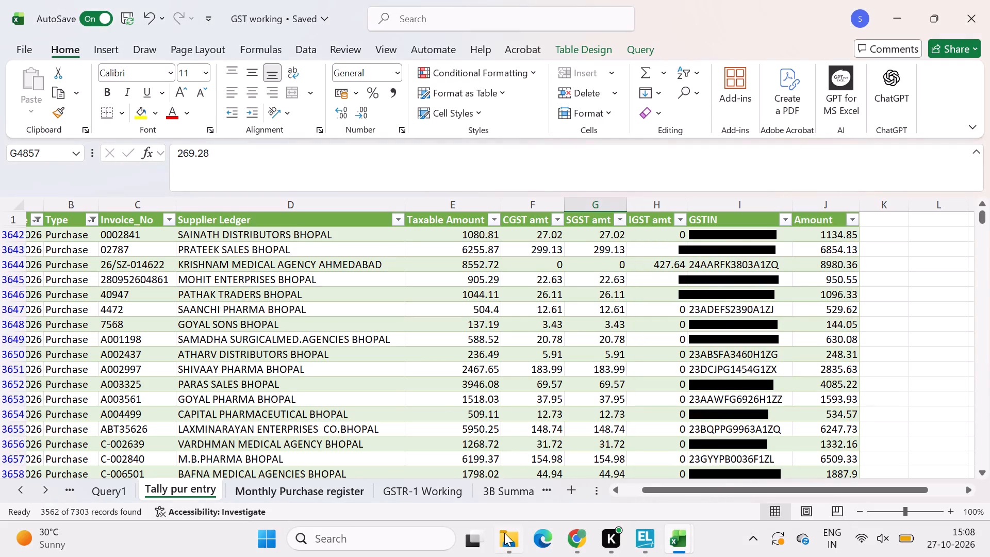
Examine the 3B Summary's Q-2 tax output, the GSTR-1 Working figures and the monthly tables on the Offset Summary sheet.
{"action": "left_click", "coordinate": [504, 486]}
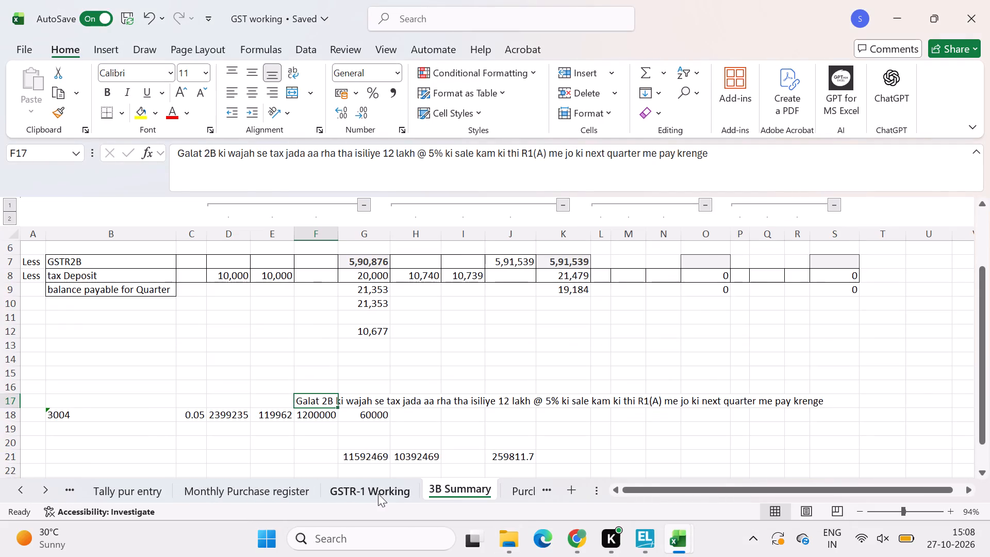
{"action": "left_click", "coordinate": [378, 494]}
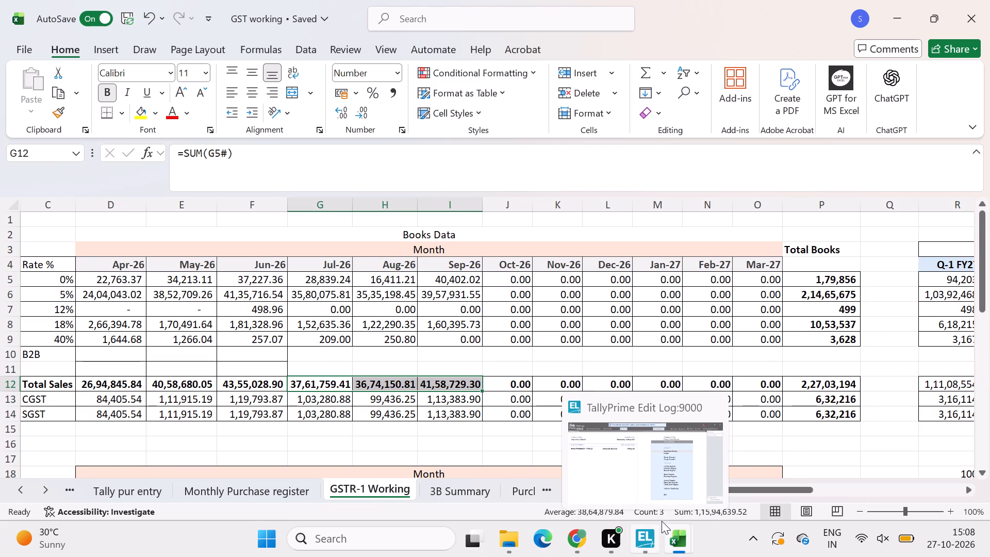
{"action": "left_click", "coordinate": [461, 490]}
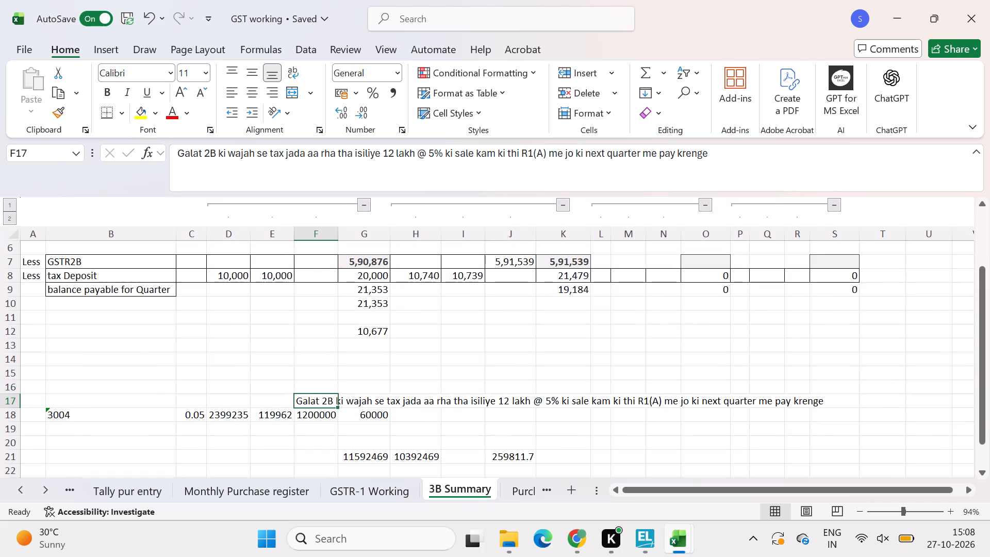
{"action": "scroll", "coordinate": [352, 359], "scroll_direction": "up", "scroll_amount": 3}
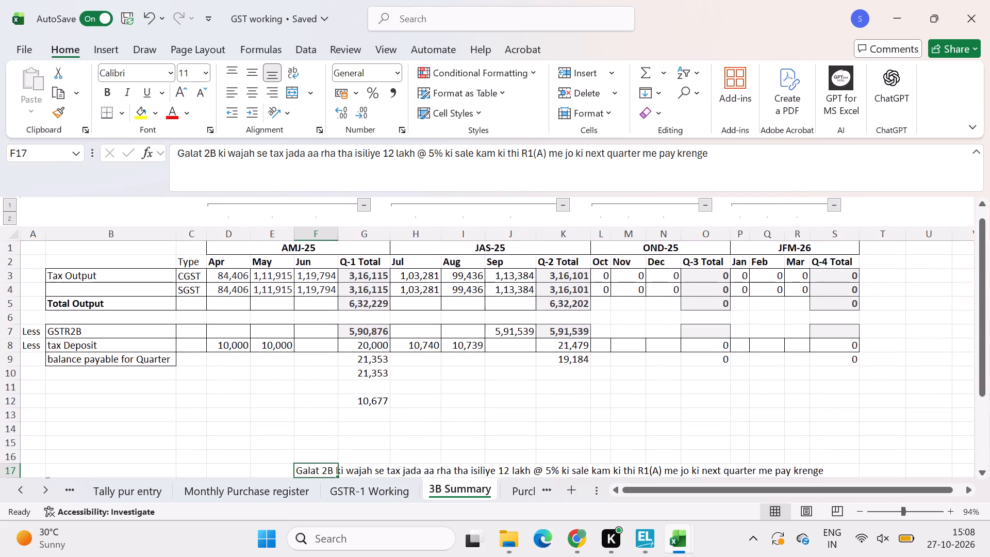
{"action": "left_click_drag", "start_coordinate": [565, 275], "coordinate": [568, 297]}
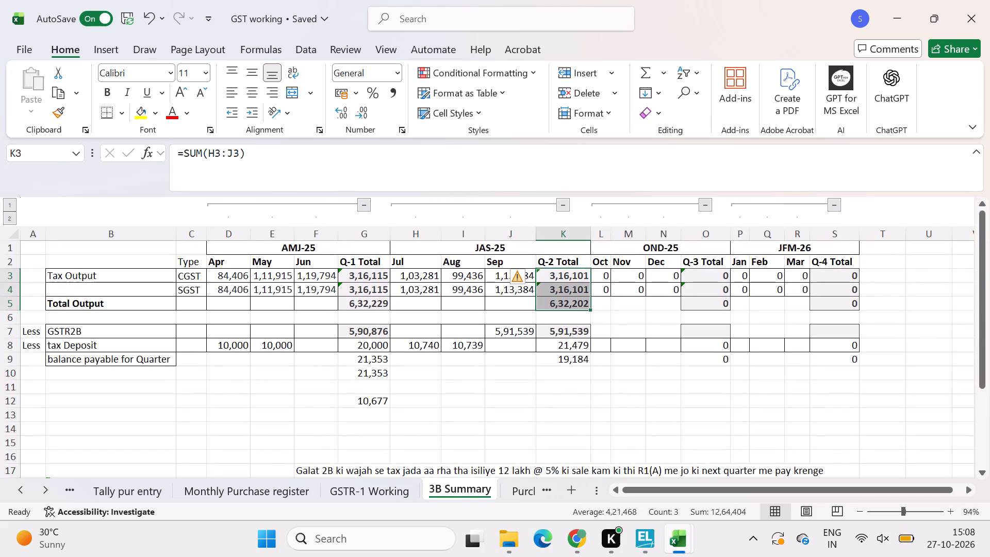
{"action": "triple_click", "coordinate": [42, 494]}
{"action": "left_click", "coordinate": [42, 494]}
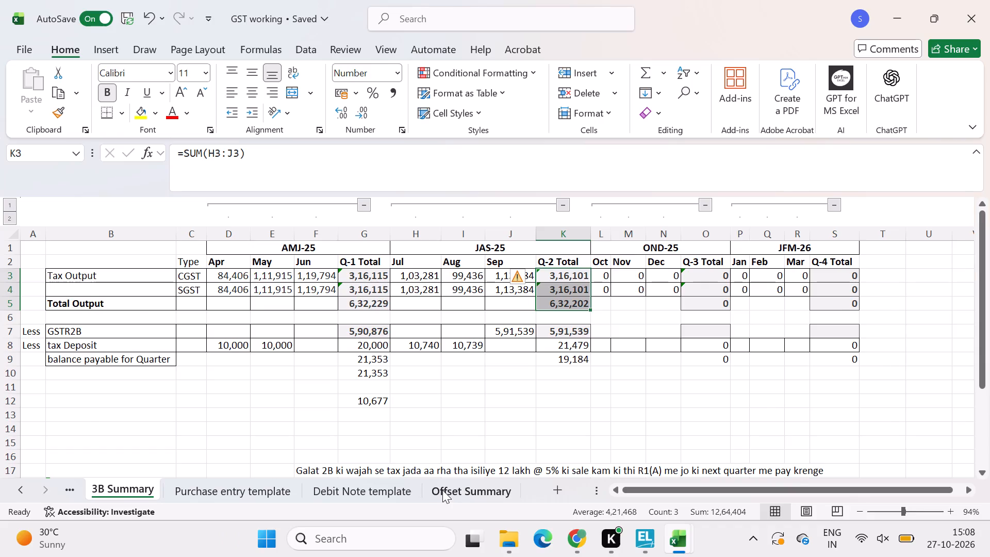
{"action": "left_click", "coordinate": [442, 490]}
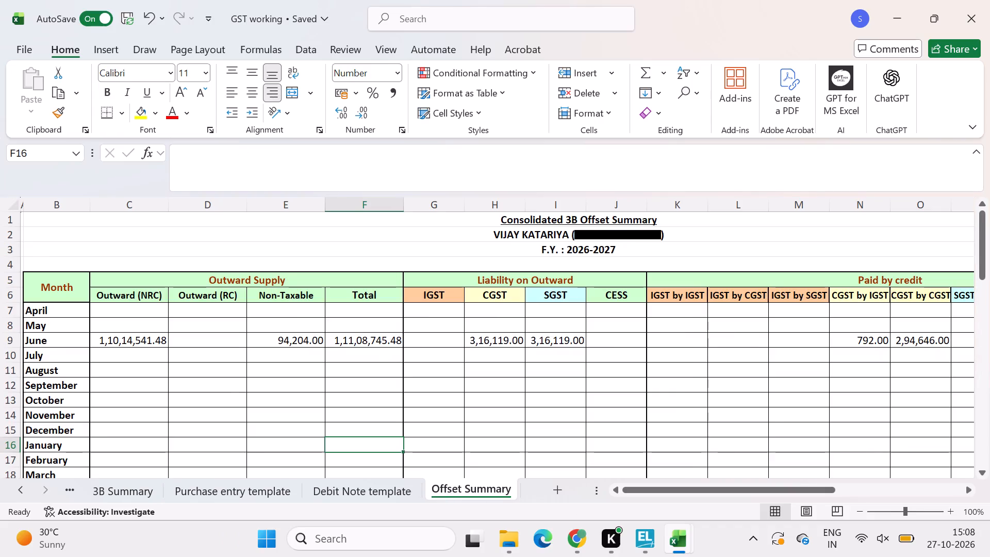
{"action": "scroll", "coordinate": [355, 353], "scroll_direction": "down", "scroll_amount": 4}
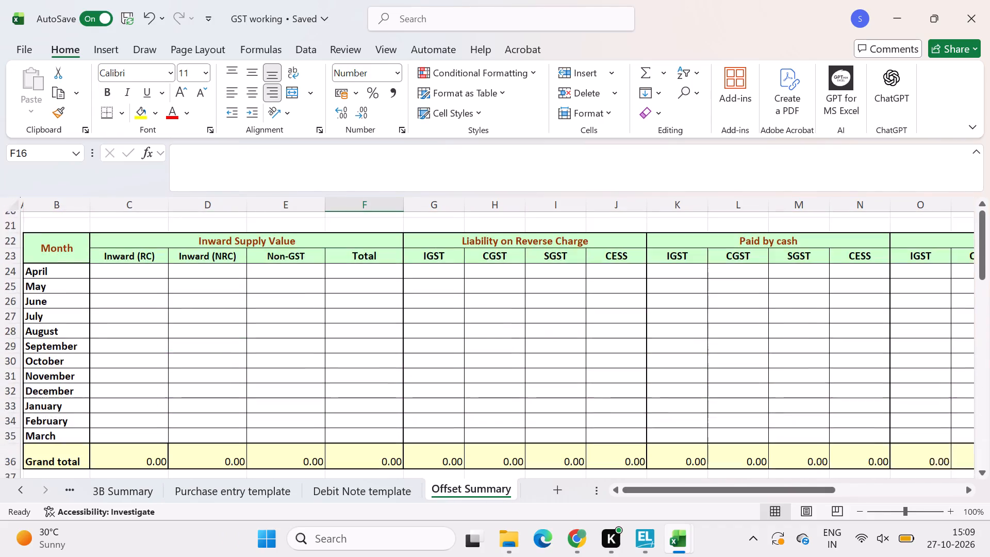
{"action": "scroll", "coordinate": [355, 353], "scroll_direction": "down", "scroll_amount": 1}
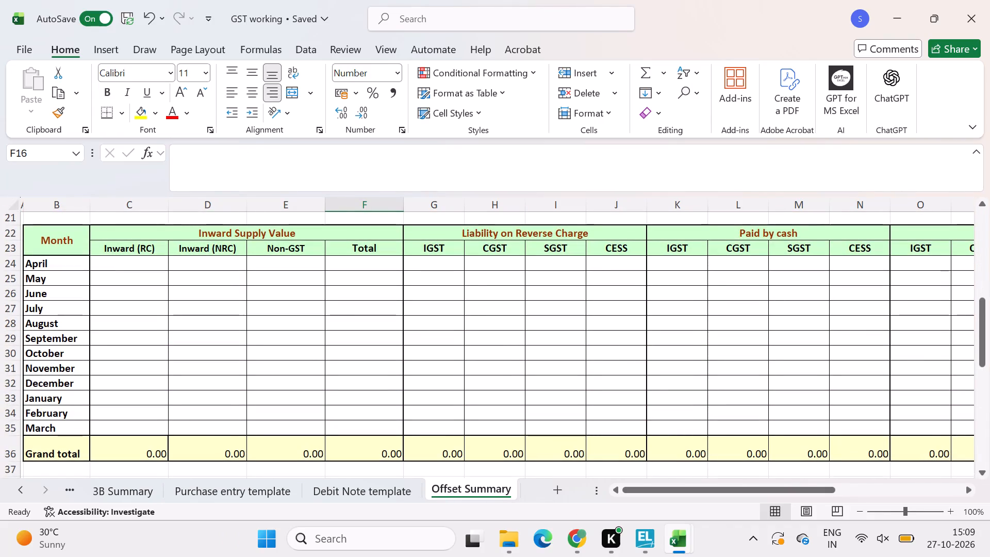
Save the GST working workbook.
{"action": "left_click", "coordinate": [418, 289]}
{"action": "key", "text": "ctrl+s"}
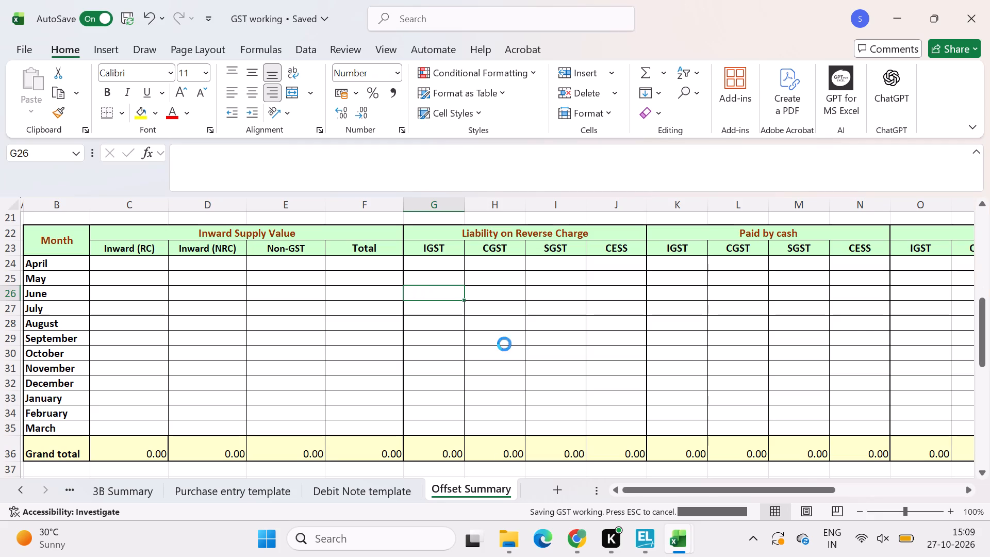
Switch to the Tally Auto Entry bank workbook and copy voucher number CR-003560 from the first Multi entry row.
{"action": "left_click", "coordinate": [637, 539]}
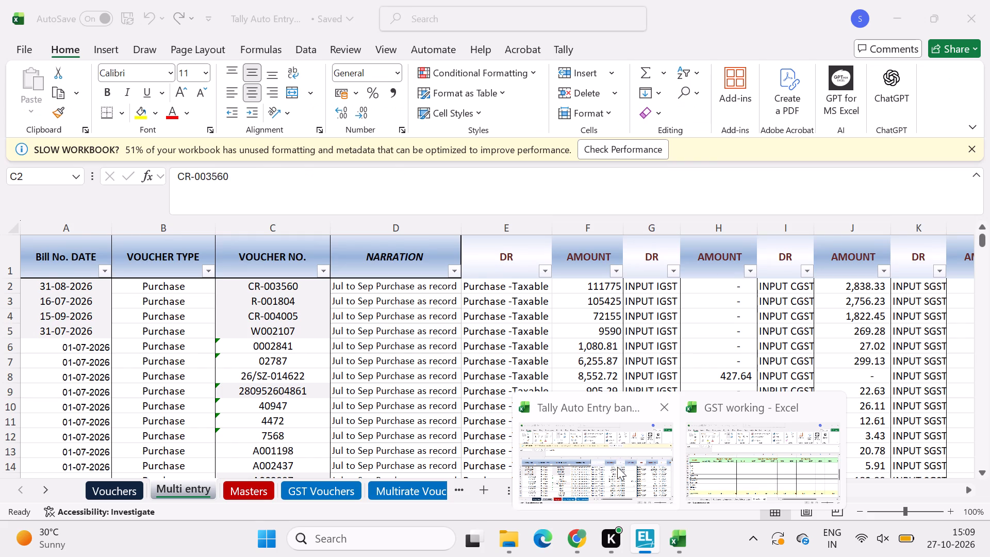
{"action": "left_click", "coordinate": [736, 474]}
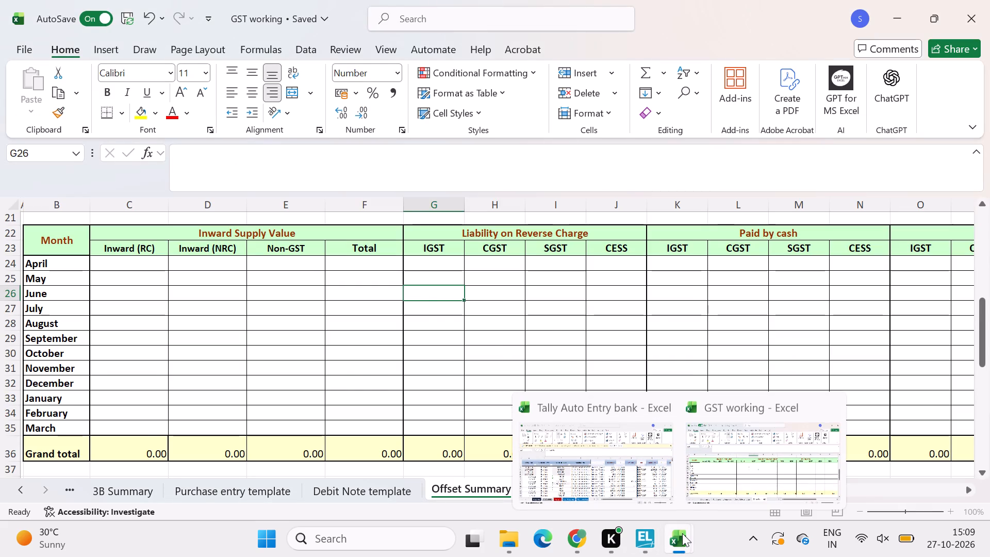
{"action": "left_click", "coordinate": [616, 469]}
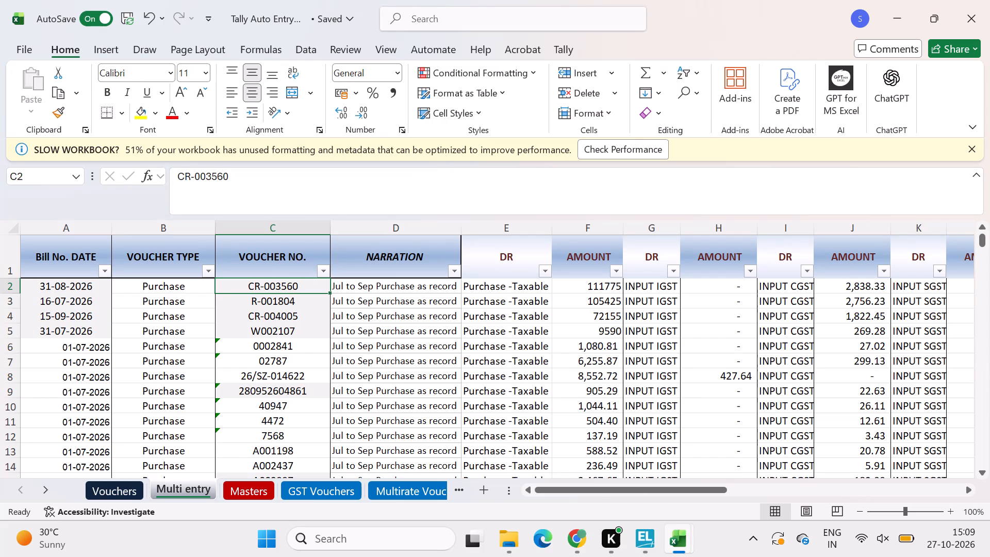
{"action": "scroll", "coordinate": [798, 327], "scroll_direction": "left", "scroll_amount": 5}
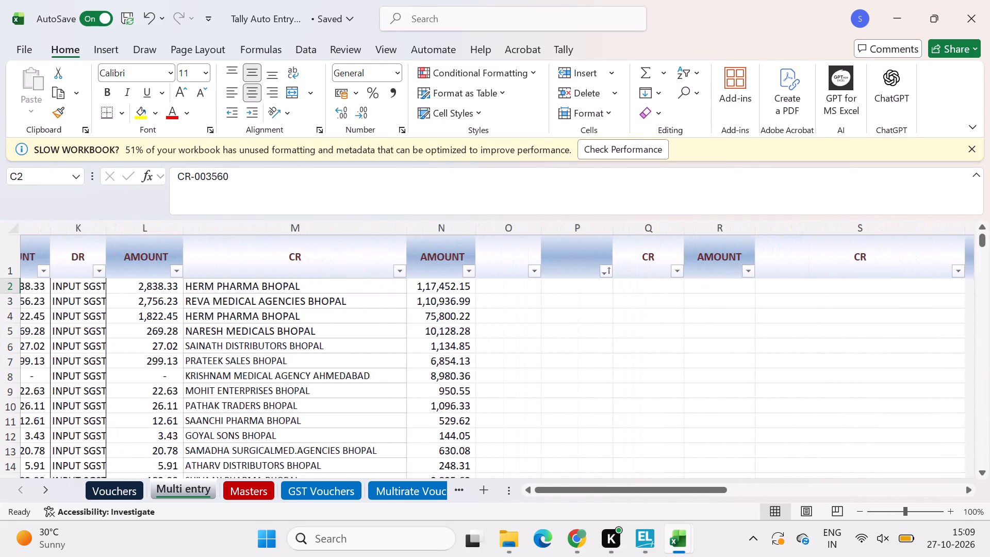
{"action": "scroll", "coordinate": [798, 327], "scroll_direction": "right", "scroll_amount": 4}
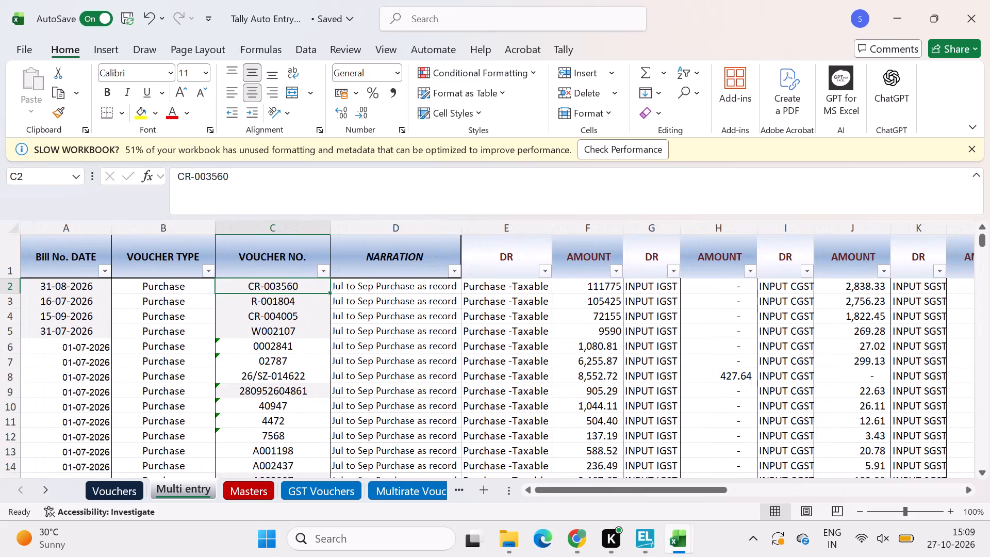
{"action": "key", "text": "ctrl+c"}
Find invoice CR-003560 on the Tally pur entry sheet of the GST working workbook.
{"action": "key", "text": "alt+Tab"}
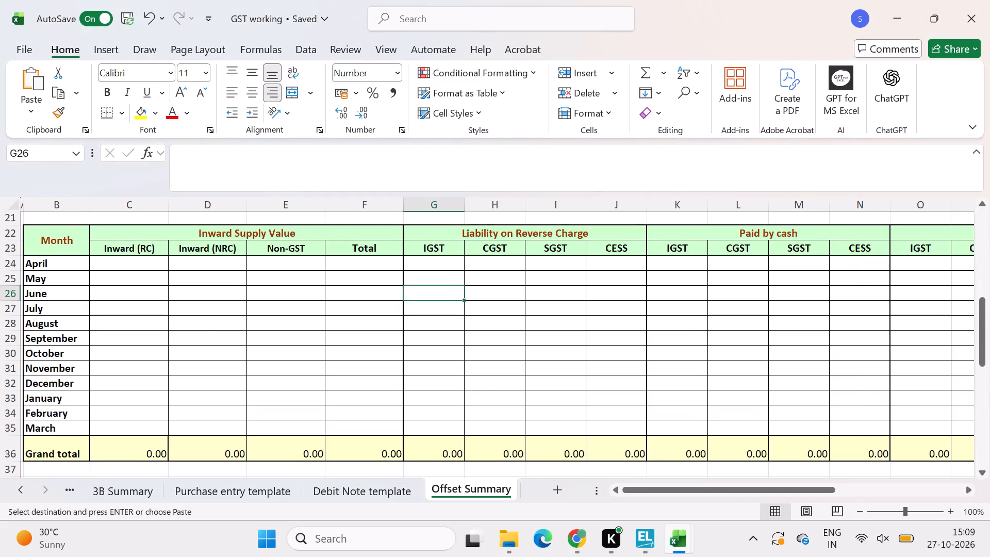
{"action": "key", "text": "alt+Tab"}
{"action": "key", "text": "alt+Tab"}
{"action": "key", "text": "alt+Left"}
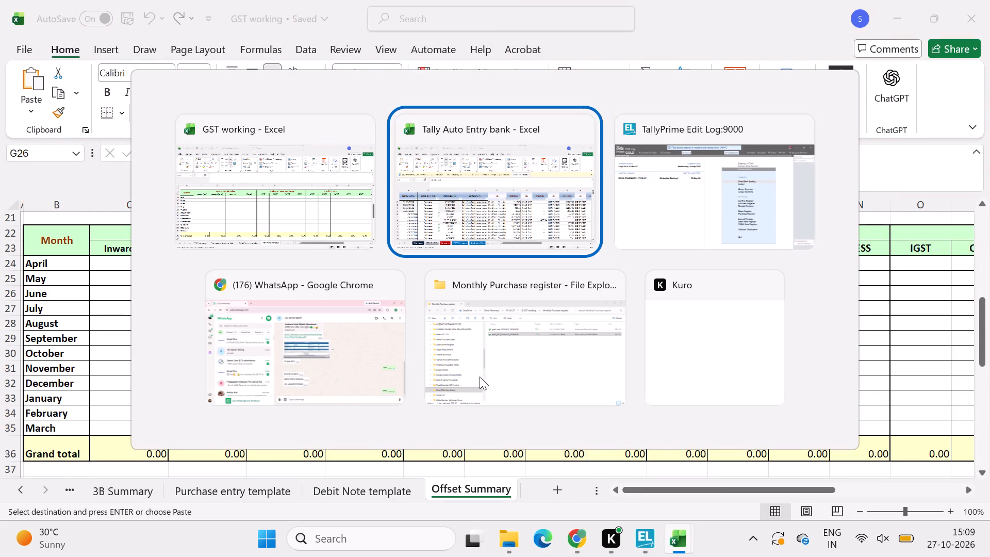
{"action": "key", "text": "alt+Left"}
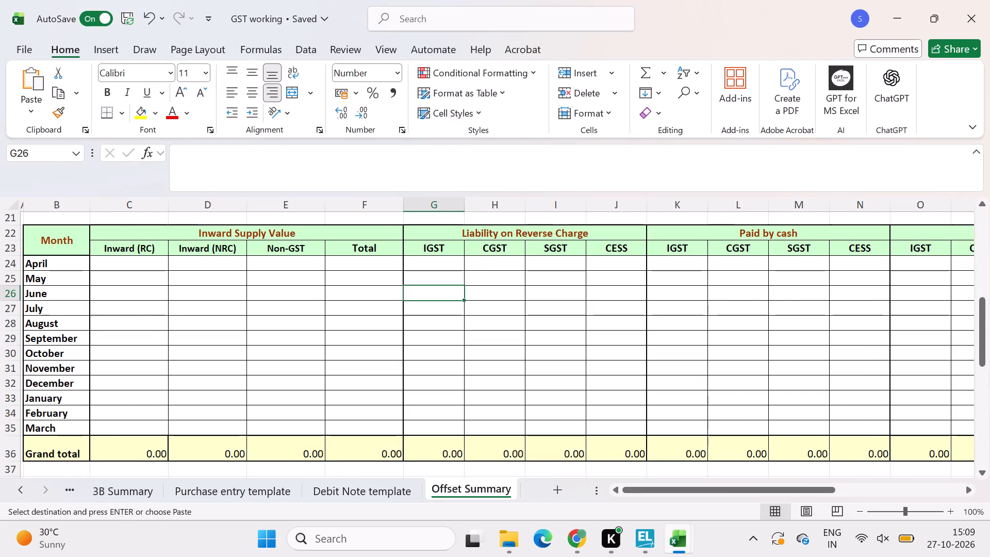
{"action": "triple_click", "coordinate": [23, 490]}
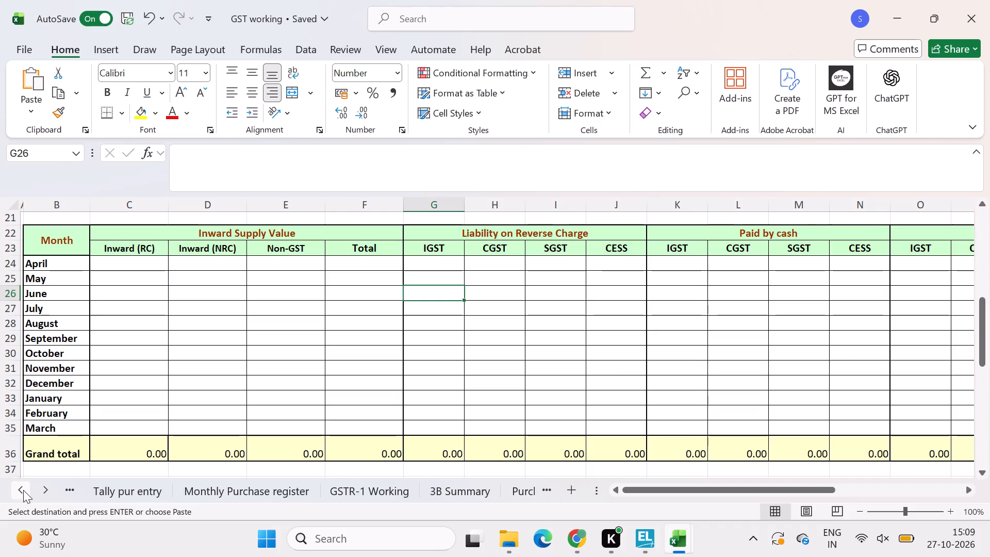
{"action": "left_click", "coordinate": [143, 484]}
{"action": "left_click", "coordinate": [292, 302]}
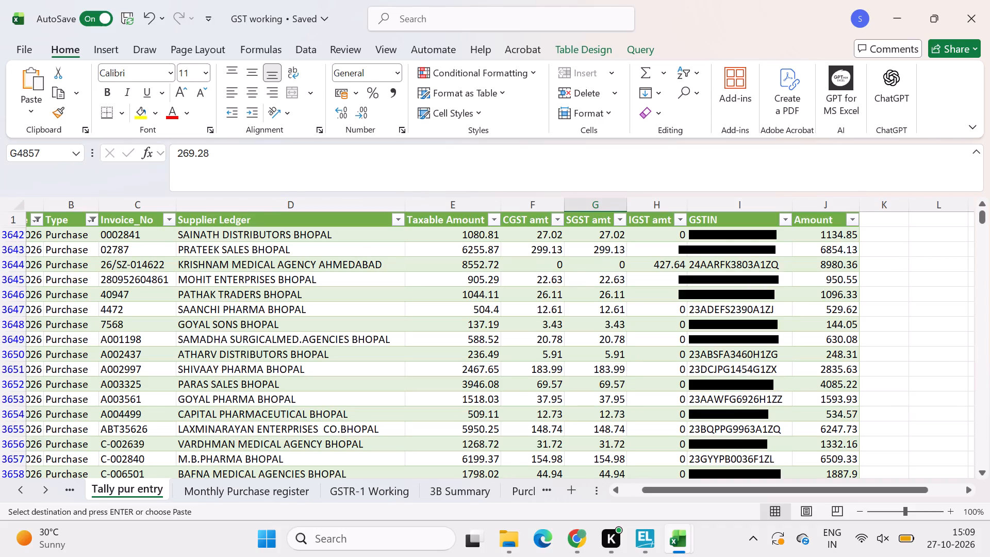
{"action": "key", "text": "ctrl+f"}
{"action": "key", "text": "ctrl+v"}
{"action": "key", "text": "Return"}
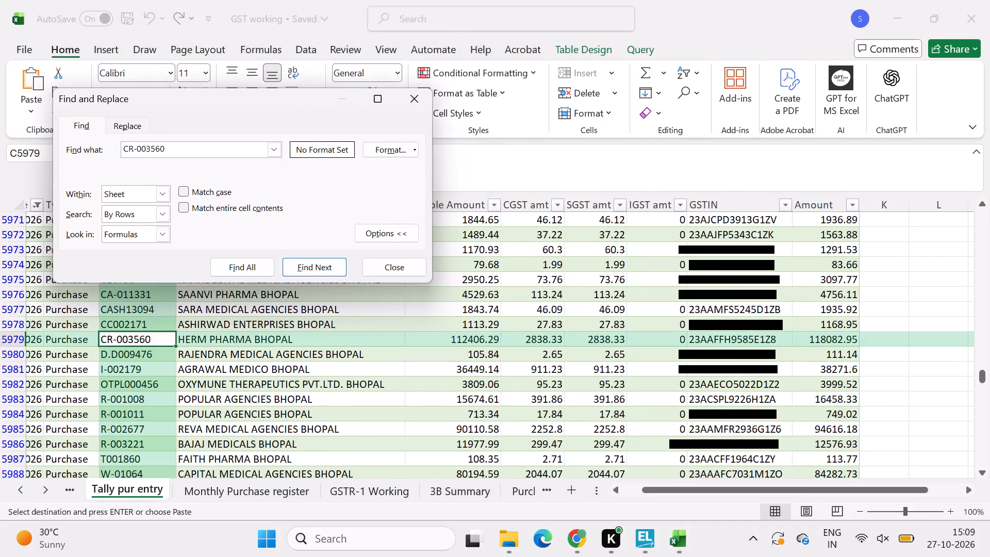
Copy CR-003560's total Amount, 118082.95, and paste it as a value into the HERM PHARMA BHOPAL credit amount in Multi entry row 2.
{"action": "left_click", "coordinate": [813, 338]}
{"action": "key", "text": "ctrl+c"}
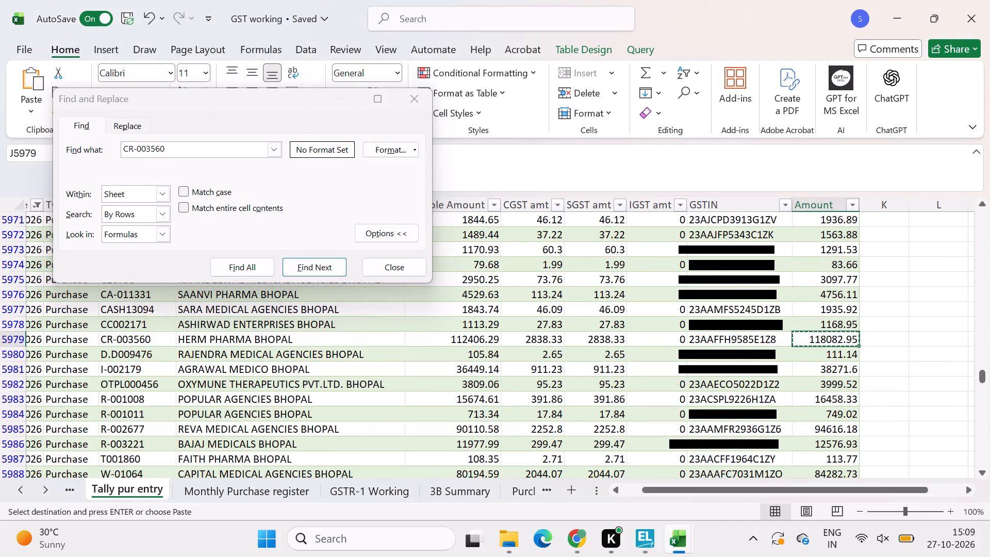
{"action": "key", "text": "alt+Tab"}
{"action": "key", "text": "alt+Tab"}
{"action": "key", "text": "alt+Tab"}
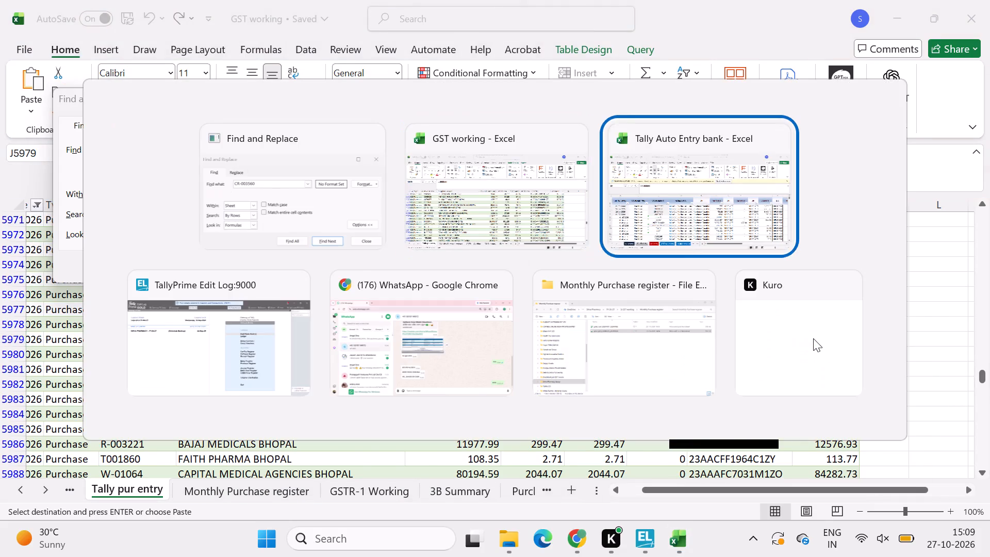
{"action": "scroll", "coordinate": [764, 318], "scroll_direction": "left", "scroll_amount": 1}
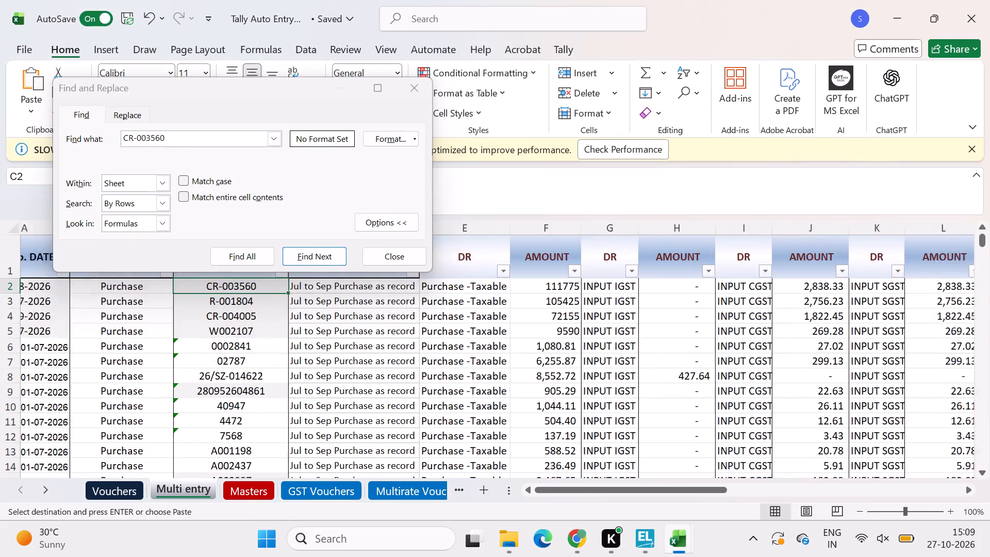
{"action": "scroll", "coordinate": [764, 318], "scroll_direction": "left", "scroll_amount": 4}
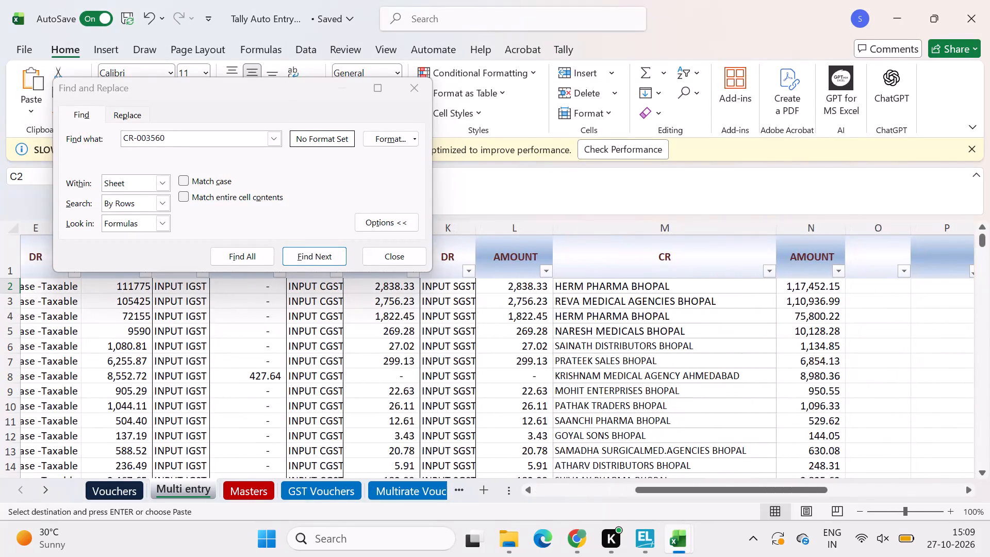
{"action": "left_click", "coordinate": [824, 284]}
{"action": "key", "text": "ctrl+alt+v"}
{"action": "key", "text": "v"}
{"action": "key", "text": "Return"}
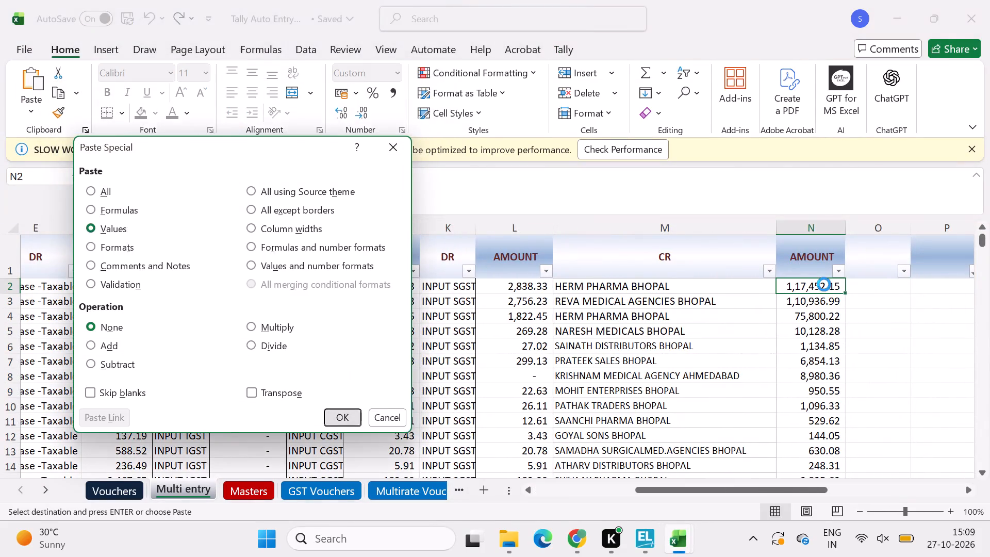
{"action": "scroll", "coordinate": [443, 286], "scroll_direction": "right", "scroll_amount": 4}
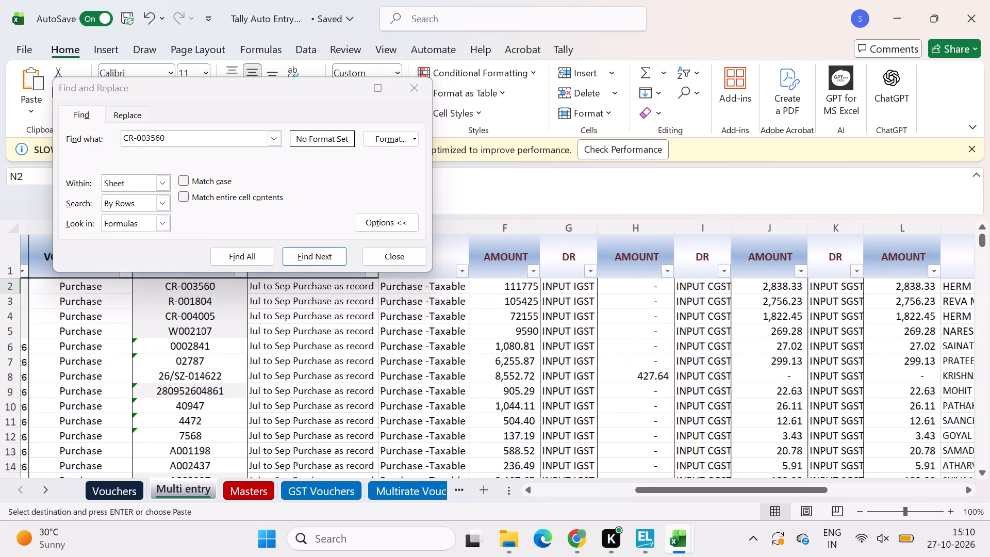
{"action": "left_click", "coordinate": [421, 83]}
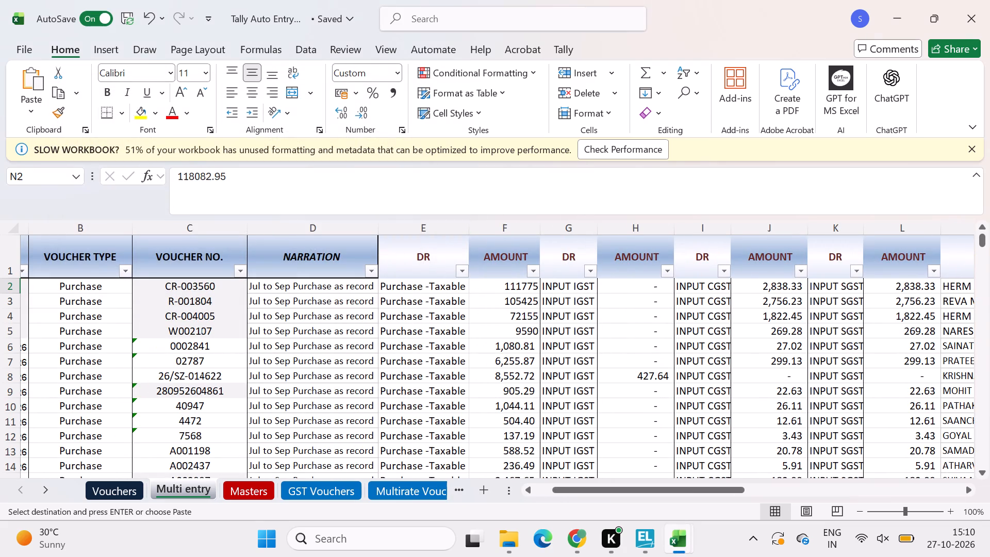
Copy CR-003560's Taxable Amount, 112406.29, from Tally pur entry and paste it as a value into the Purchase -Taxable amount in Multi entry row 2.
{"action": "left_click", "coordinate": [517, 285]}
{"action": "key", "text": "alt+Tab"}
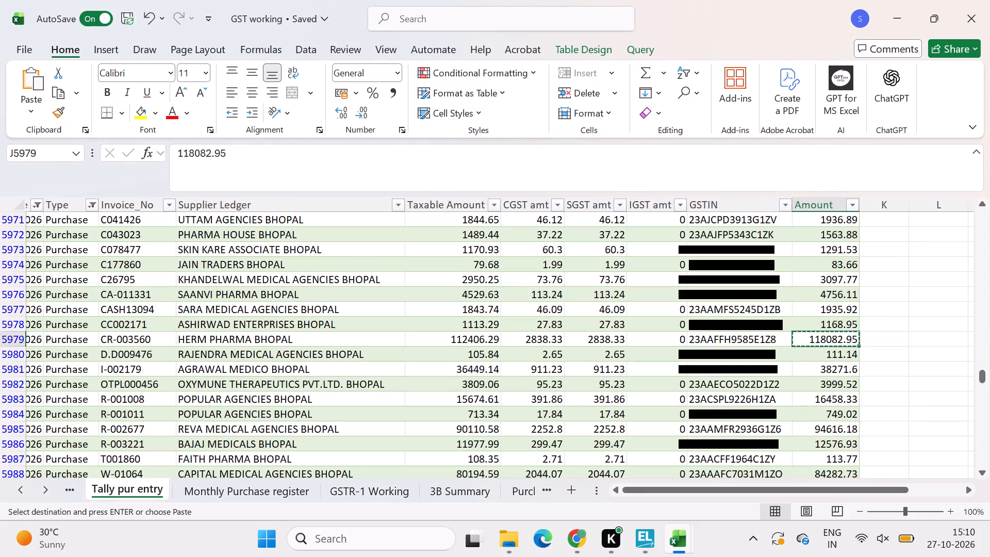
{"action": "key", "text": "Left"}
{"action": "key", "text": "Left"}
{"action": "key", "text": "Left"}
{"action": "key", "text": "Left"}
{"action": "key", "text": "Left"}
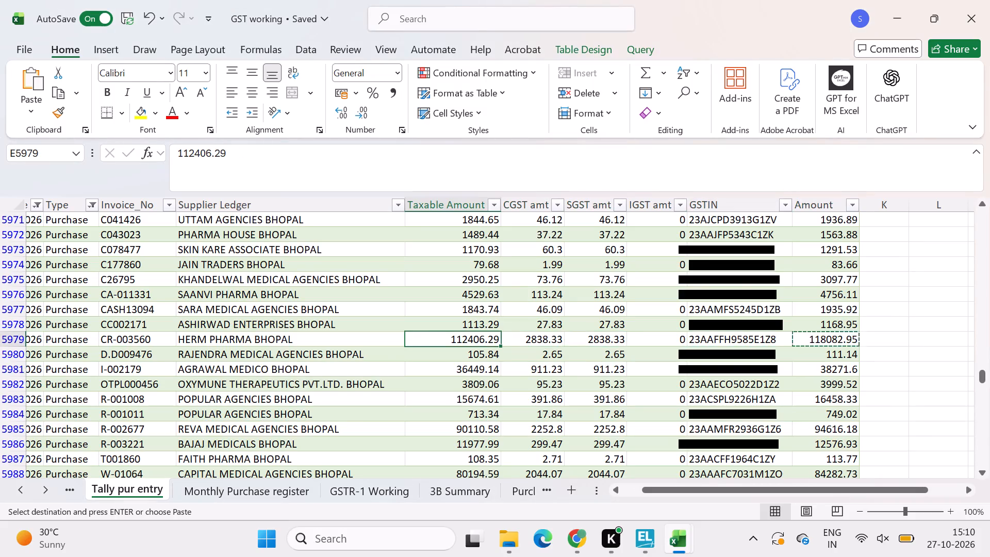
{"action": "key", "text": "ctrl+c"}
{"action": "key", "text": "alt+Tab"}
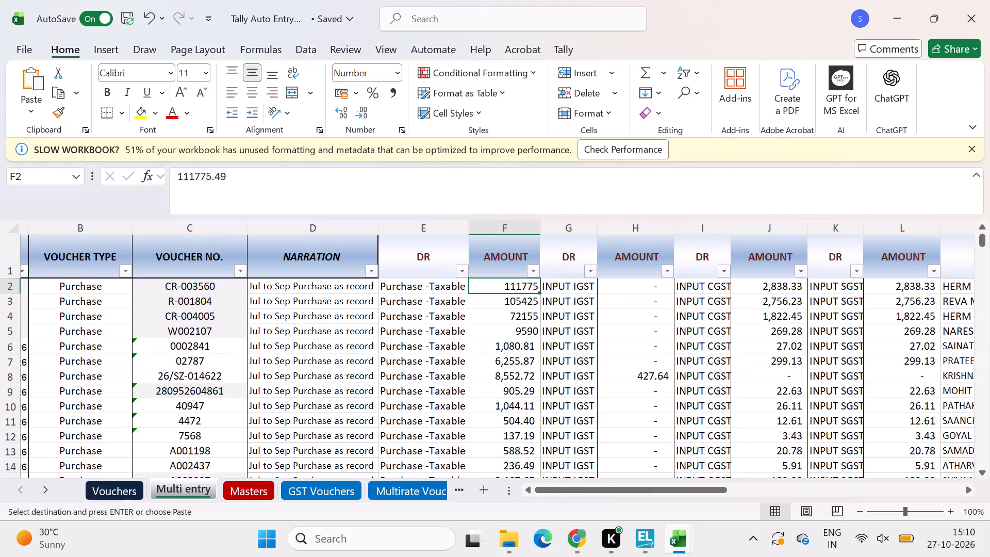
{"action": "key", "text": "ctrl+alt+v"}
{"action": "key", "text": "v"}
{"action": "key", "text": "Return"}
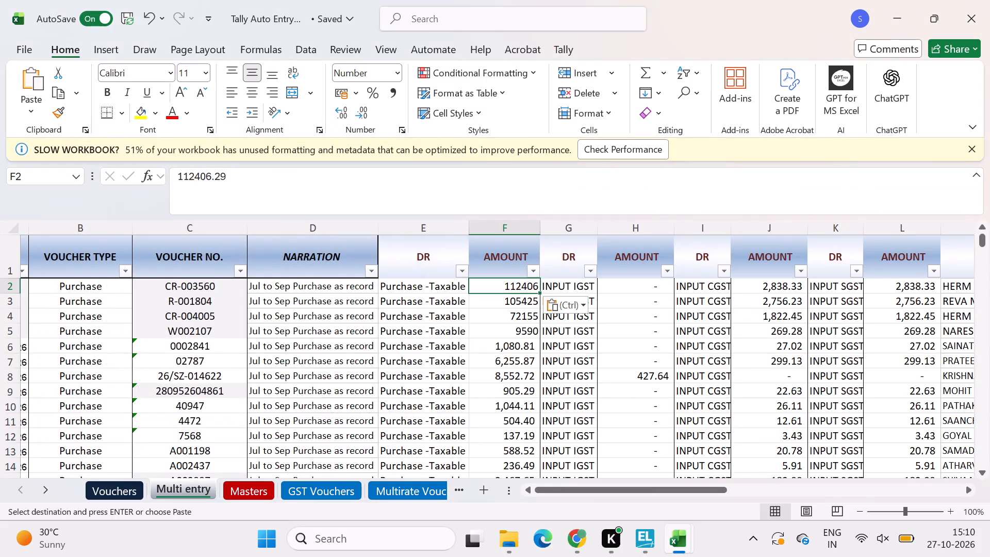
Check CR-003560's Taxable, CGST and SGST amounts on the Tally pur entry sheet of the GST working workbook.
{"action": "key", "text": "Right"}
{"action": "key", "text": "Right"}
{"action": "key", "text": "Right"}
{"action": "key", "text": "Right"}
{"action": "key", "text": "alt+Tab"}
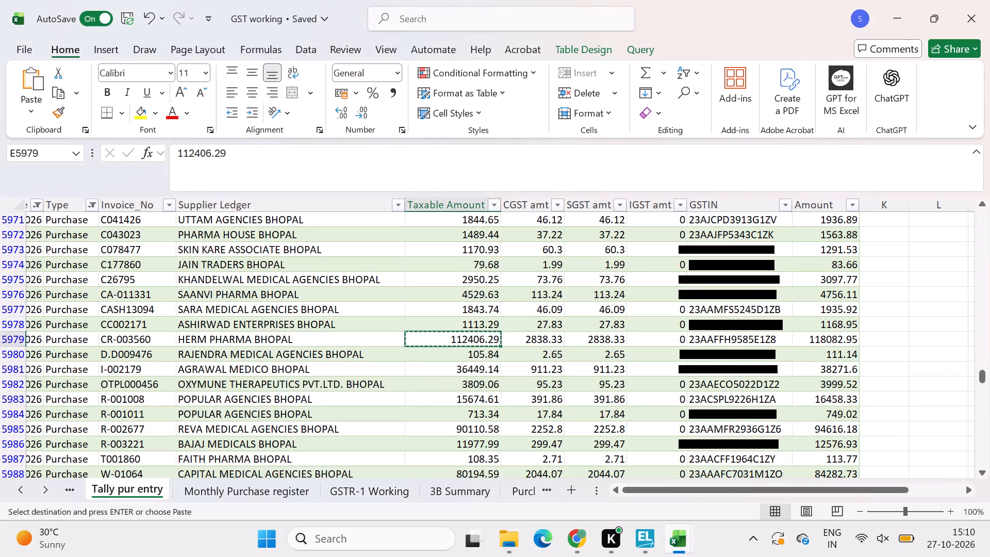
{"action": "key", "text": "Right"}
{"action": "key", "text": "Right"}
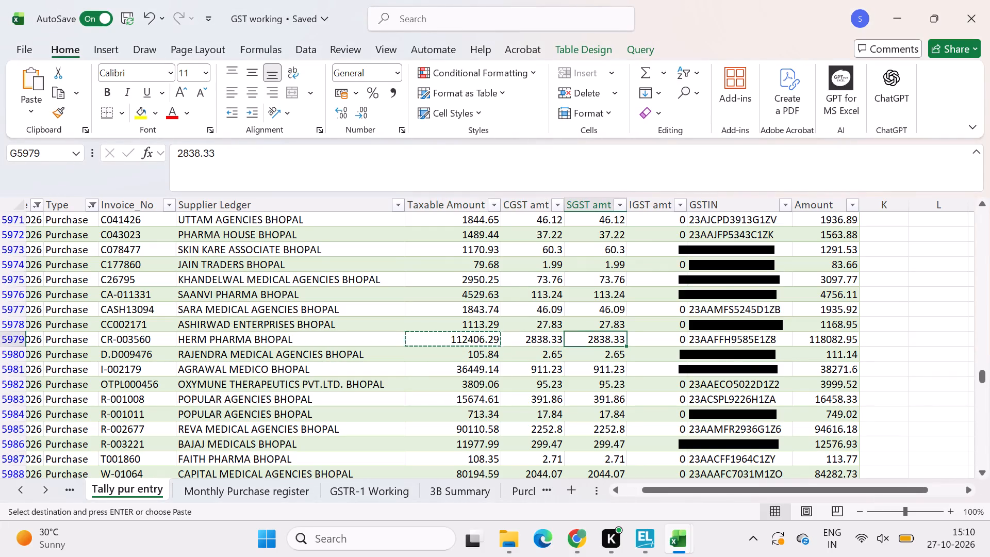
{"action": "left_click_drag", "start_coordinate": [450, 338], "coordinate": [452, 338]}
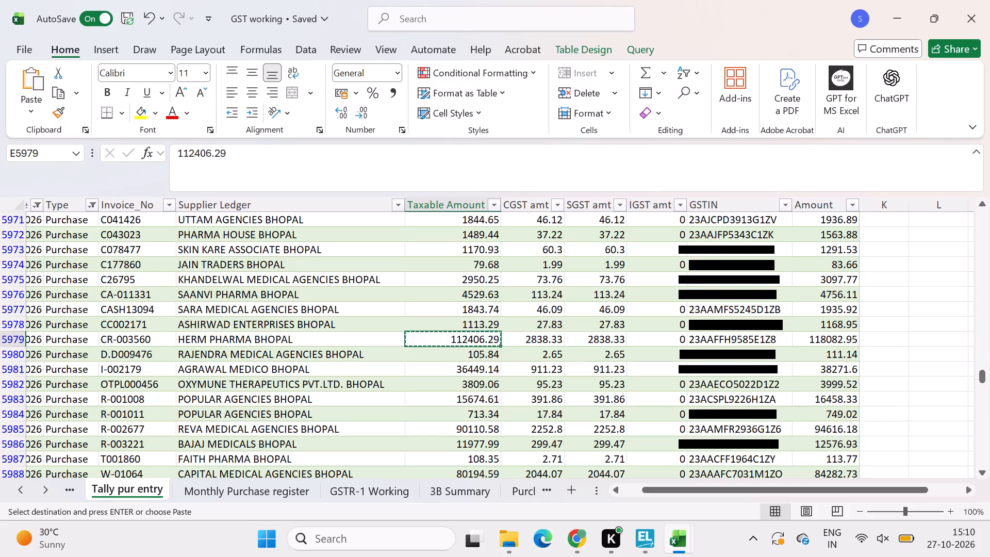
{"action": "left_click_drag", "start_coordinate": [452, 338], "coordinate": [581, 339]}
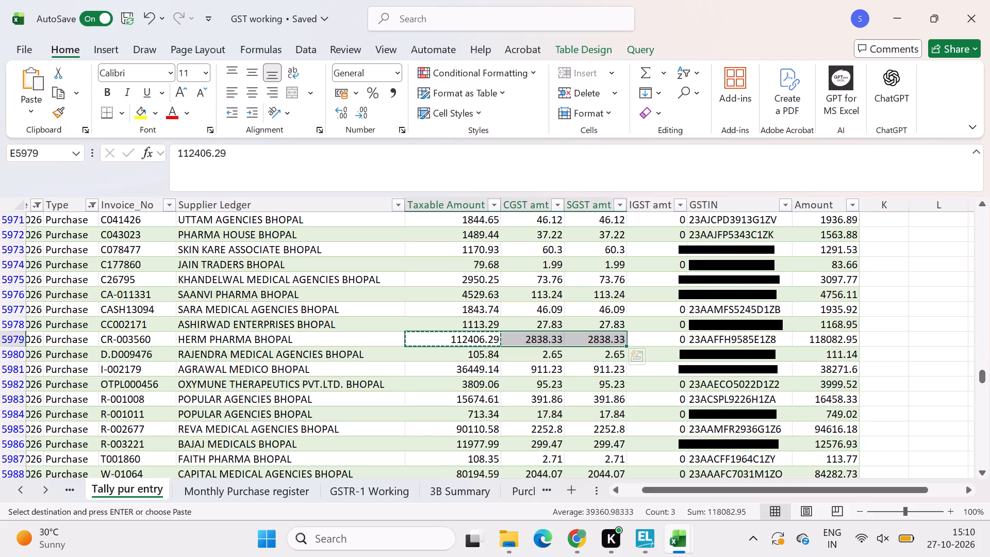
{"action": "left_click", "coordinate": [520, 386]}
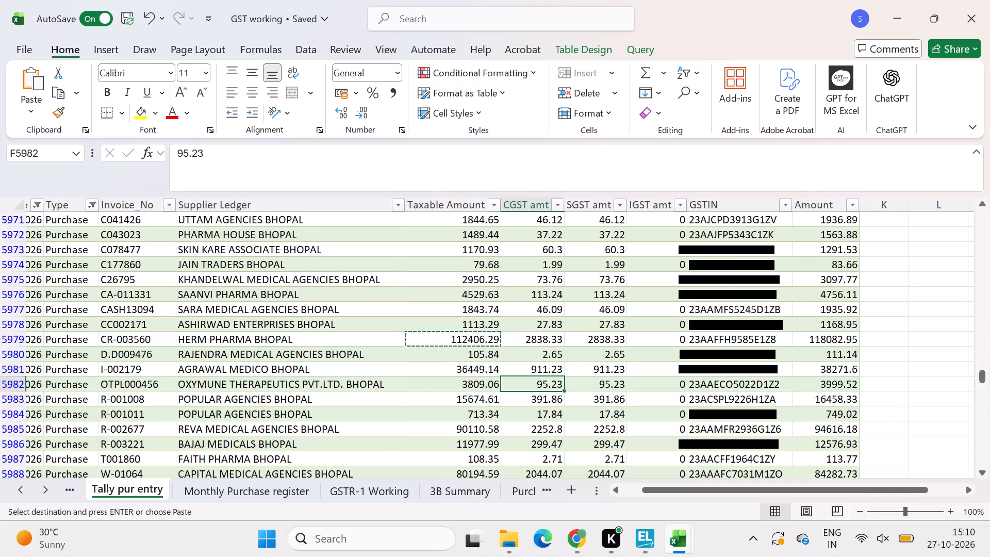
Copy voucher number R-001804 from Multi entry row 3 and find it on the Tally pur entry sheet of GST working.
{"action": "key", "text": "alt+Tab"}
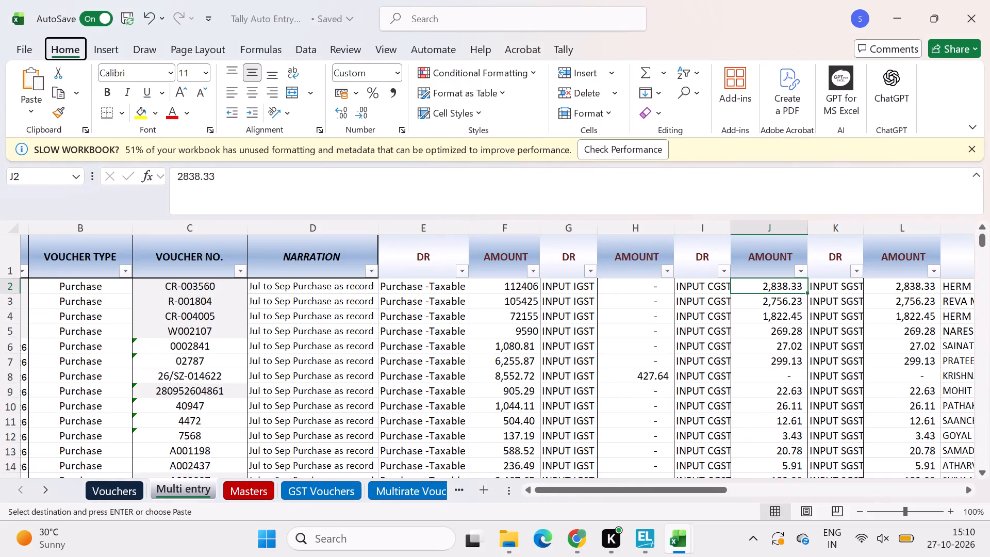
{"action": "left_click", "coordinate": [169, 305]}
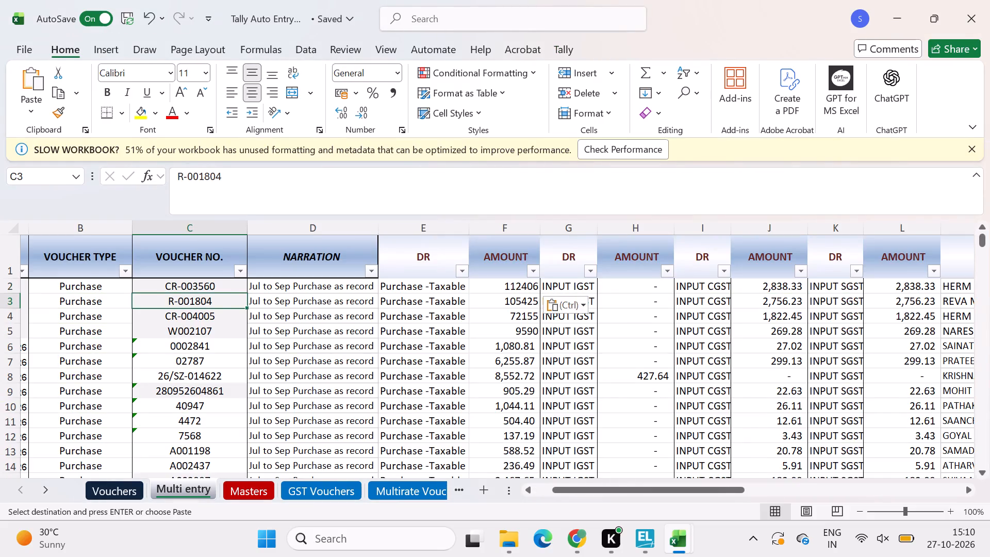
{"action": "key", "text": "ctrl+c"}
{"action": "key", "text": "alt+Tab"}
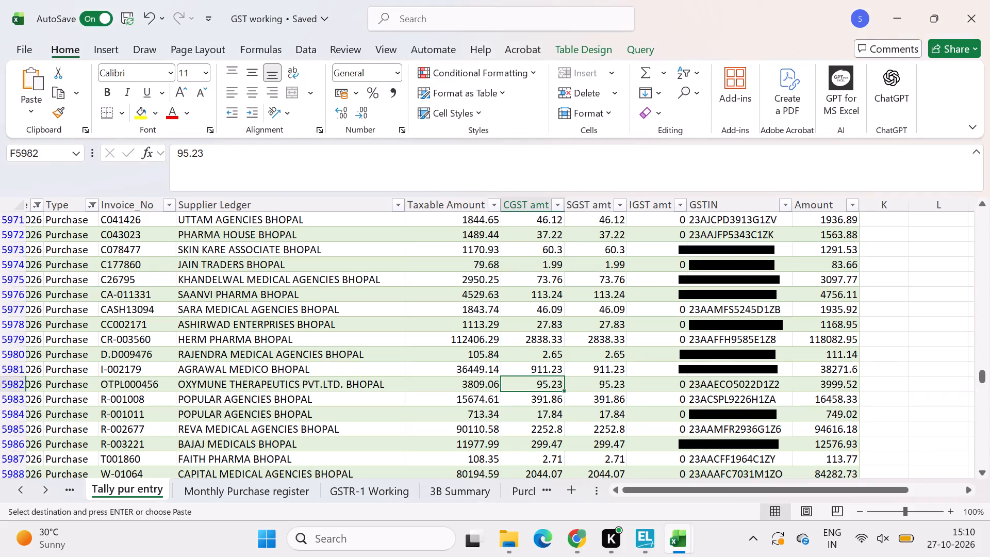
{"action": "left_click", "coordinate": [502, 312]}
{"action": "key", "text": "alt+Tab"}
{"action": "key", "text": "alt+Tab"}
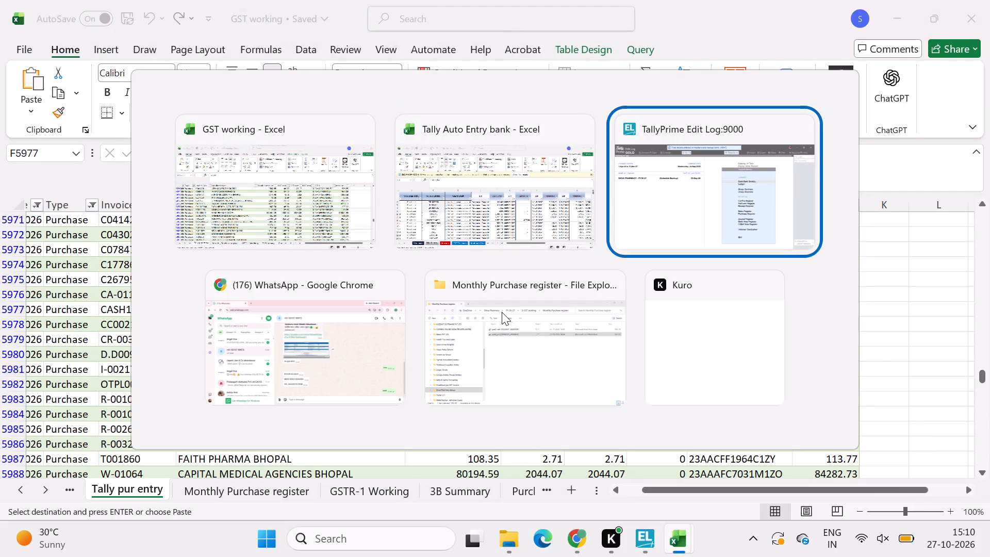
{"action": "key", "text": "alt+Left"}
{"action": "key", "text": "alt+Left"}
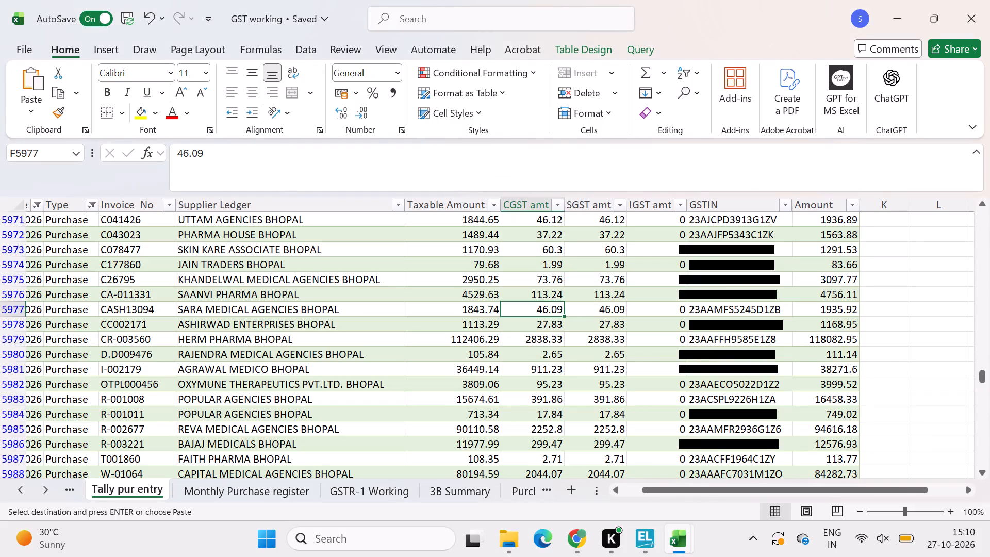
{"action": "key", "text": "ctrl+f"}
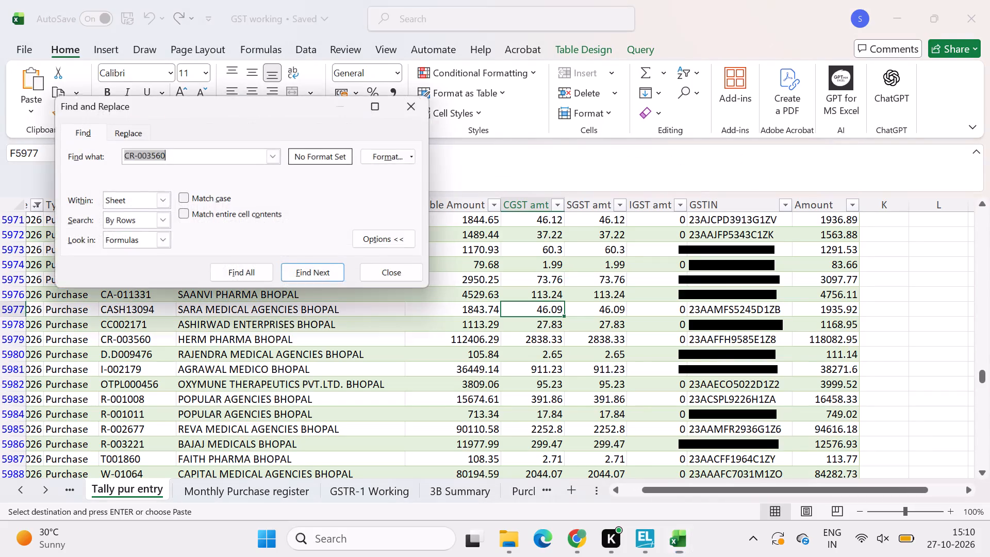
{"action": "key", "text": "ctrl+v"}
{"action": "key", "text": "Return"}
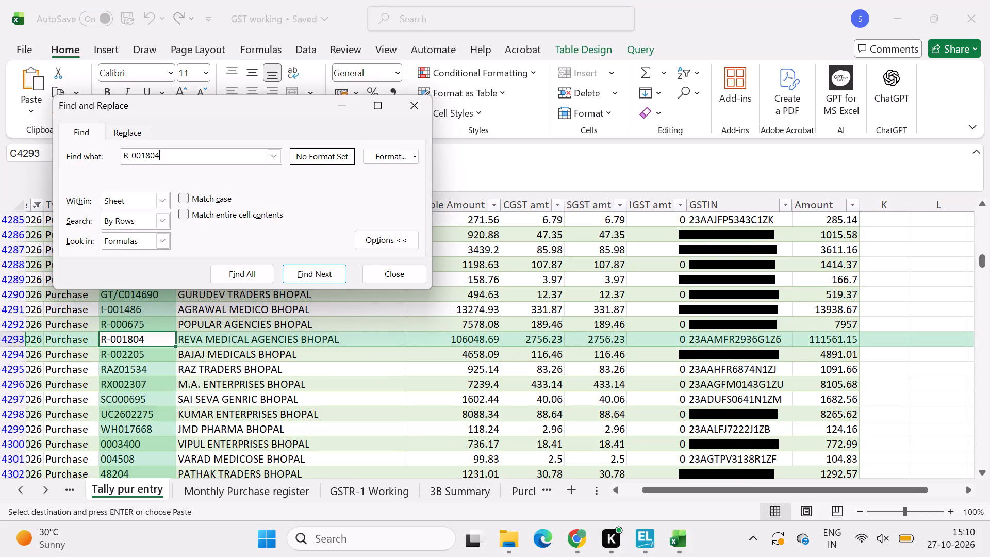
Copy R-001804's Taxable Amount, 106048.69, and paste it as a value into the Purchase -Taxable amount in Multi entry row 3.
{"action": "left_click", "coordinate": [488, 340]}
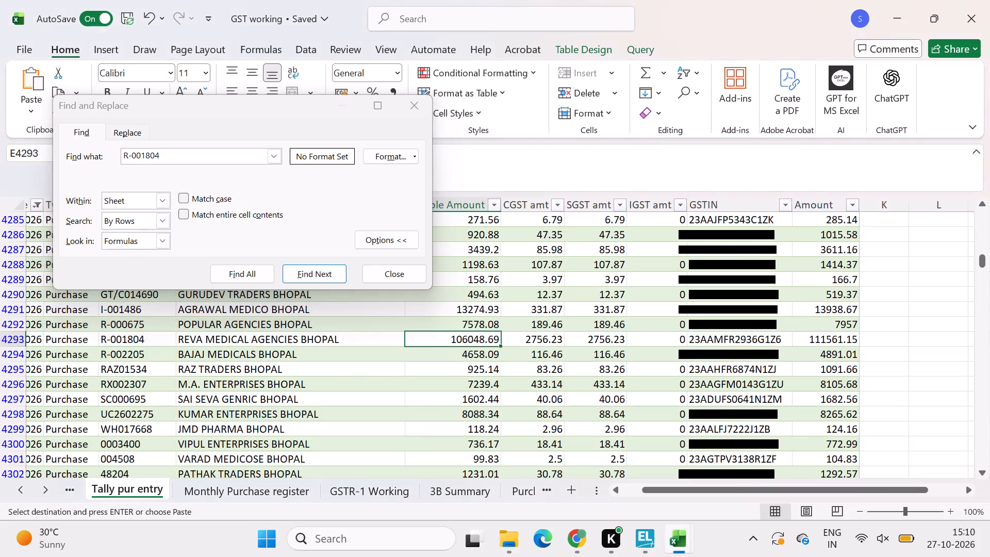
{"action": "key", "text": "ctrl+c"}
{"action": "key", "text": "alt+Tab"}
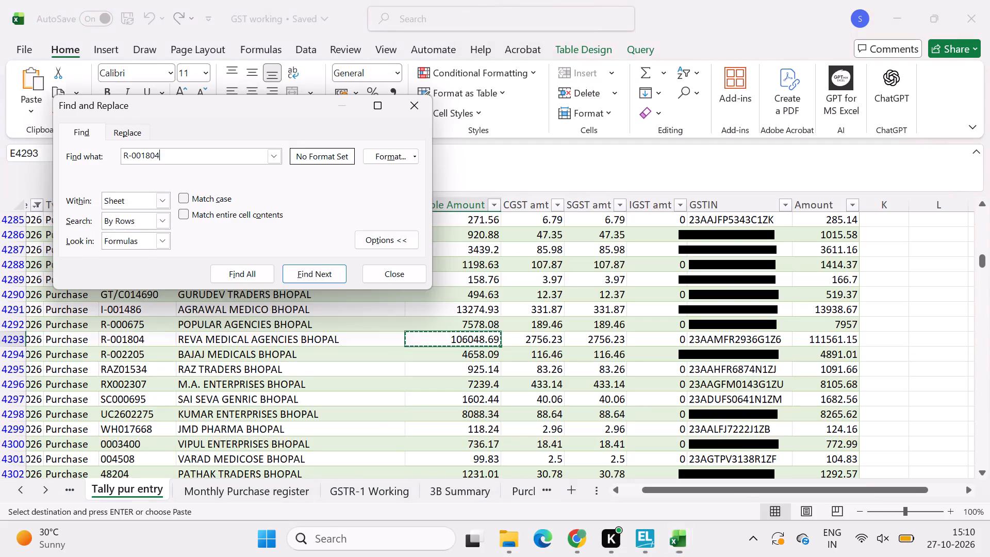
{"action": "key", "text": "alt+Tab"}
{"action": "key", "text": "alt+Tab"}
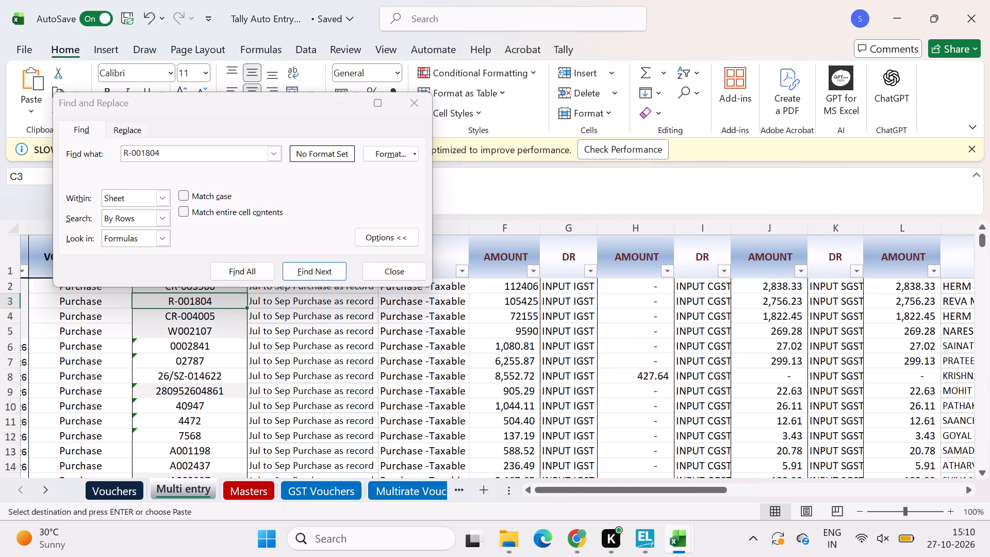
{"action": "left_click", "coordinate": [522, 300]}
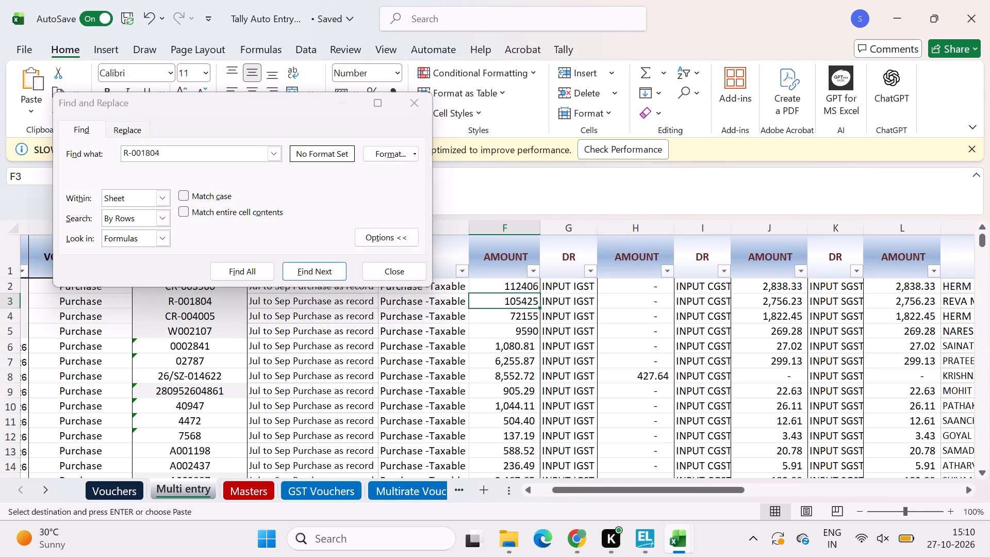
{"action": "key", "text": "ctrl+alt+v"}
{"action": "key", "text": "v"}
{"action": "key", "text": "Return"}
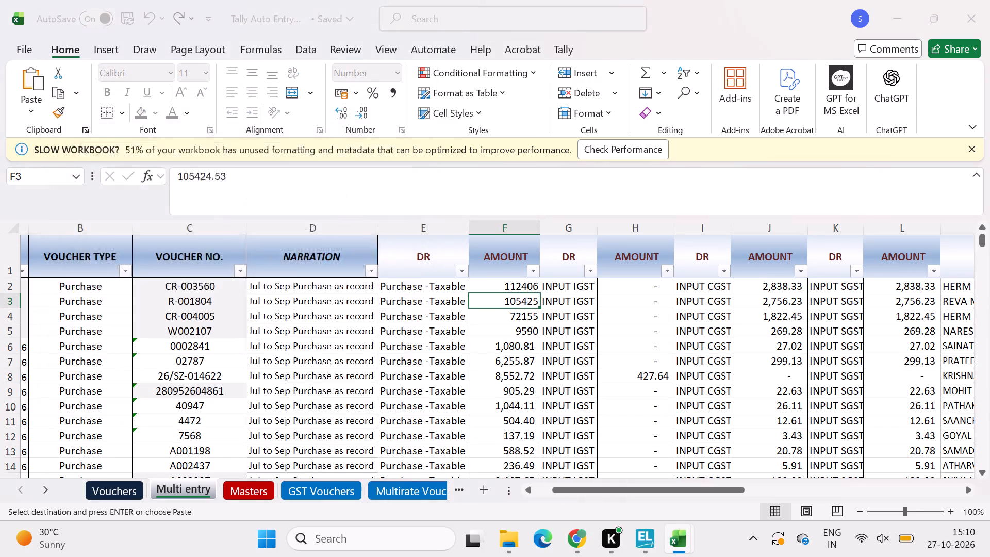
Copy R-001804's CGST amount, 2756.23, from Tally pur entry and paste it as a value into the INPUT CGST amount in Multi entry row 3.
{"action": "key", "text": "Right"}
{"action": "key", "text": "Right"}
{"action": "key", "text": "Right"}
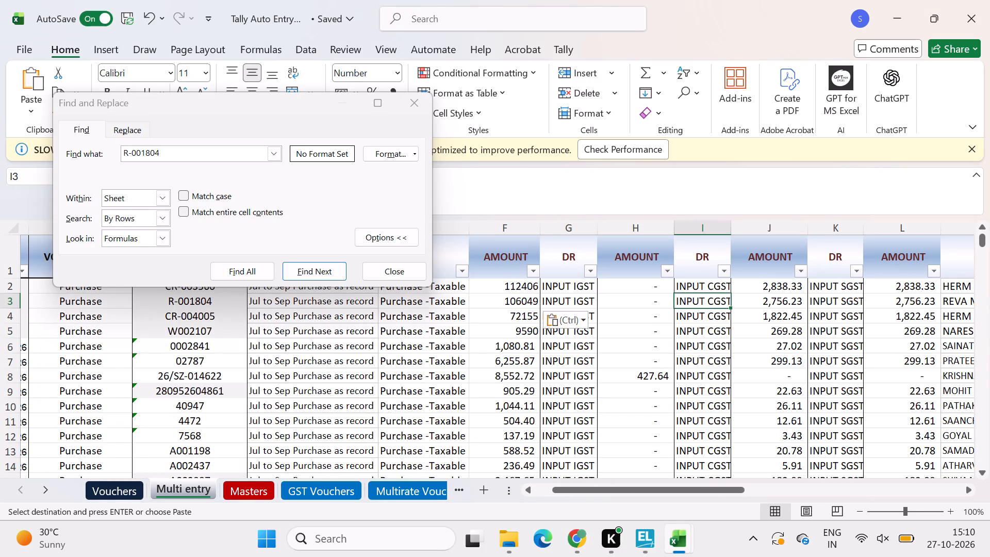
{"action": "key", "text": "Right"}
{"action": "key", "text": "alt+Tab"}
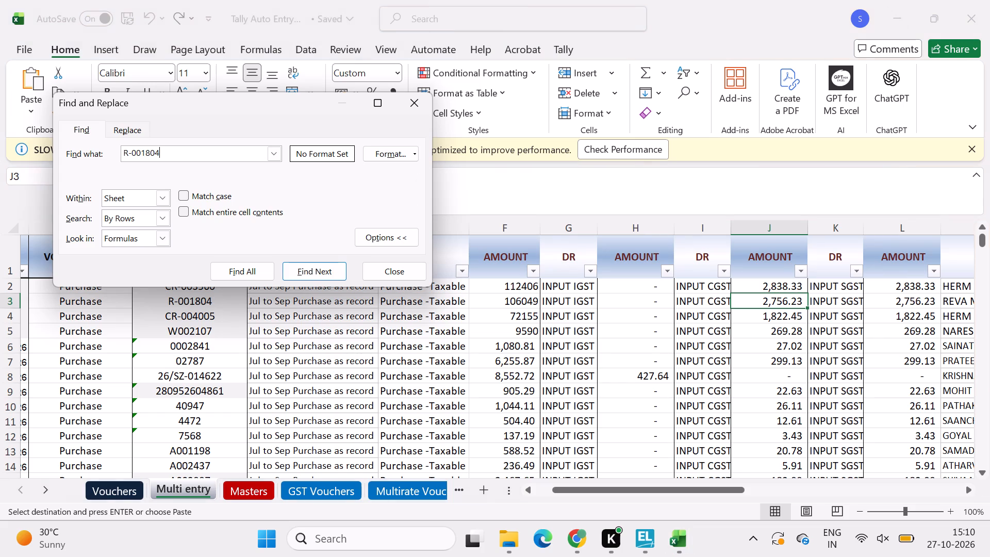
{"action": "key", "text": "alt+Tab"}
{"action": "key", "text": "alt+Tab"}
{"action": "key", "text": "Right"}
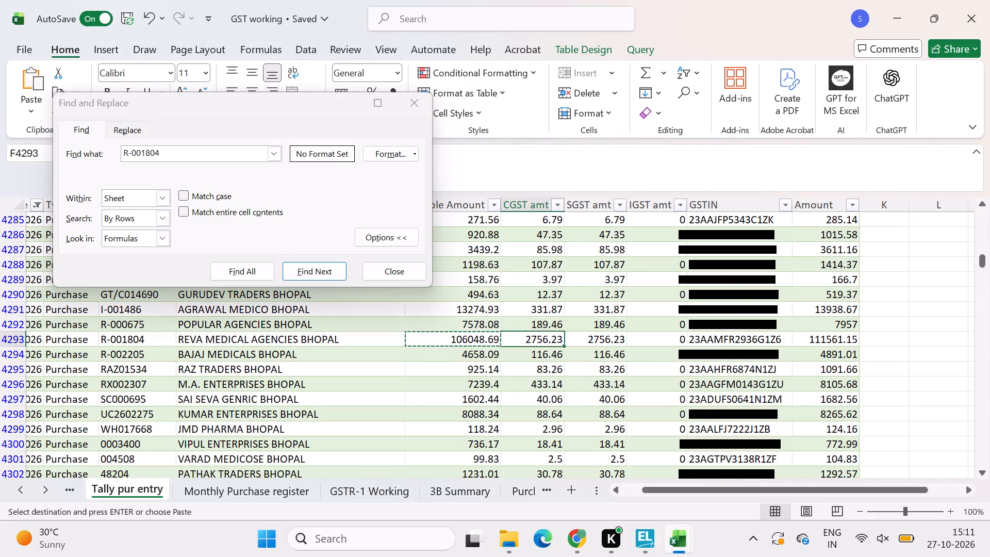
{"action": "key", "text": "ctrl+c"}
{"action": "key", "text": "alt+Tab"}
{"action": "key", "text": "alt+Tab"}
{"action": "key", "text": "alt+Tab"}
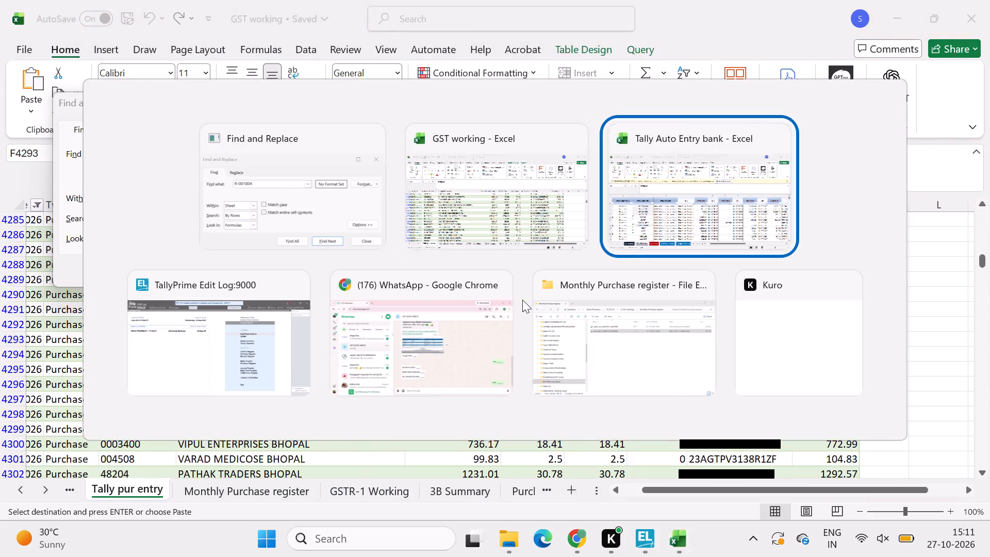
{"action": "key", "text": "ctrl+alt+v"}
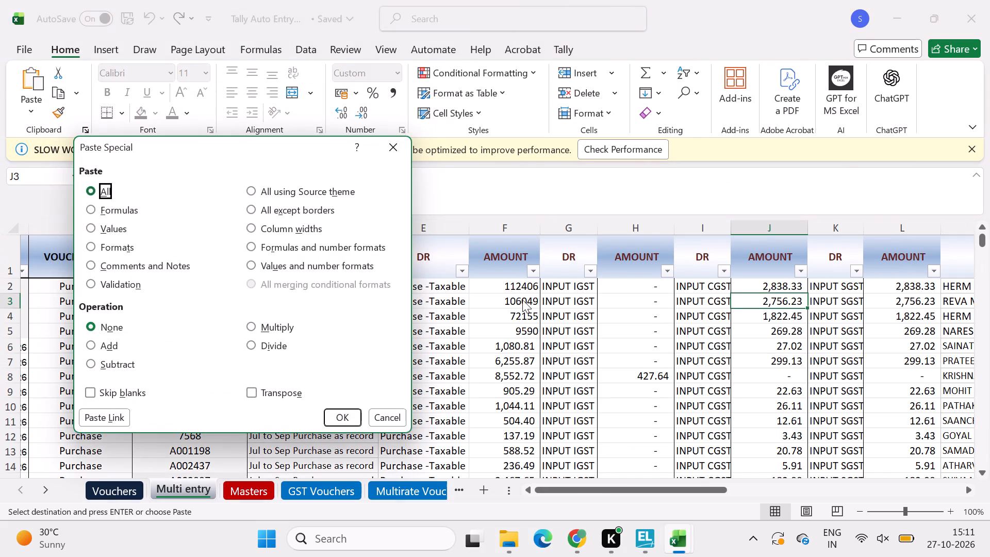
{"action": "key", "text": "v"}
{"action": "key", "text": "Return"}
Copy R-001804's total Amount, 111561.15, and paste it as a value into the REVA MEDICAL AGENCIES BHOPAL credit amount in Multi entry row 3.
{"action": "key", "text": "Right"}
{"action": "key", "text": "Right"}
{"action": "key", "text": "Right"}
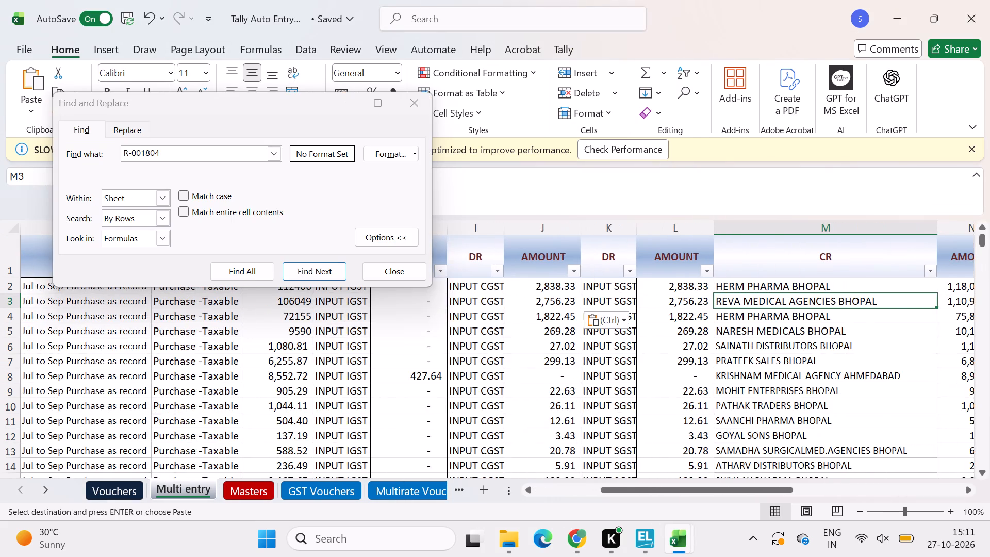
{"action": "key", "text": "Right"}
{"action": "key", "text": "alt+Tab"}
{"action": "key", "text": "alt+Tab"}
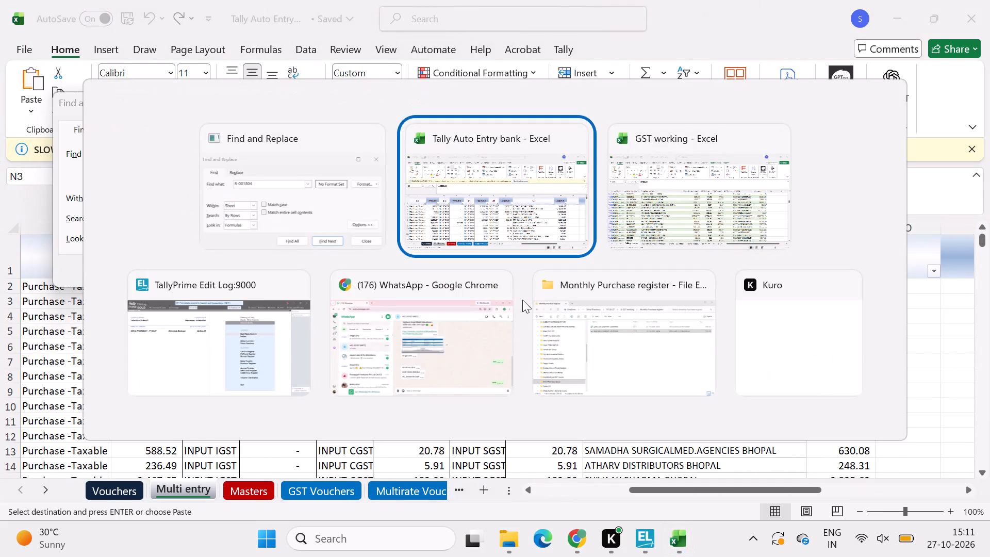
{"action": "key", "text": "alt+Tab"}
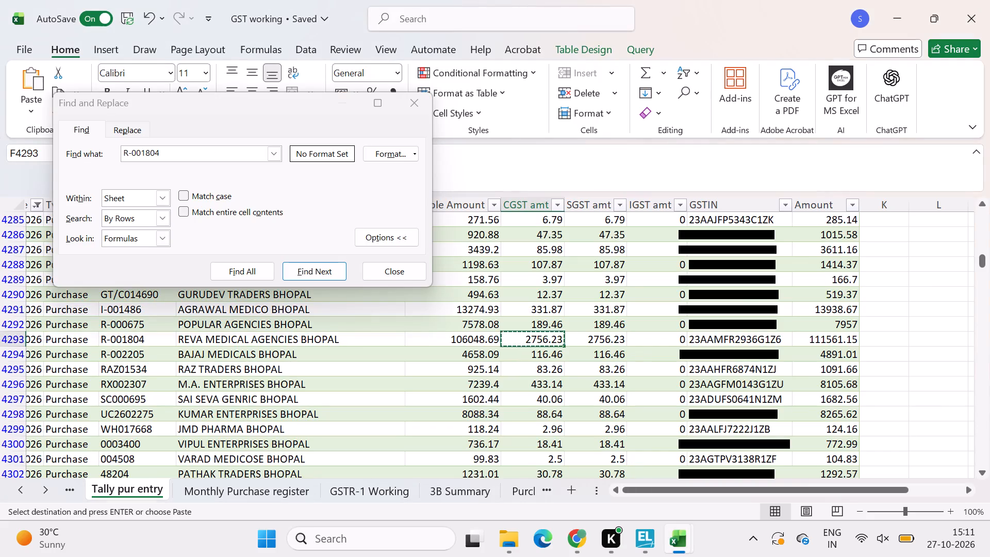
{"action": "key", "text": "Right"}
{"action": "key", "text": "Right"}
{"action": "key", "text": "Right"}
{"action": "key", "text": "Right"}
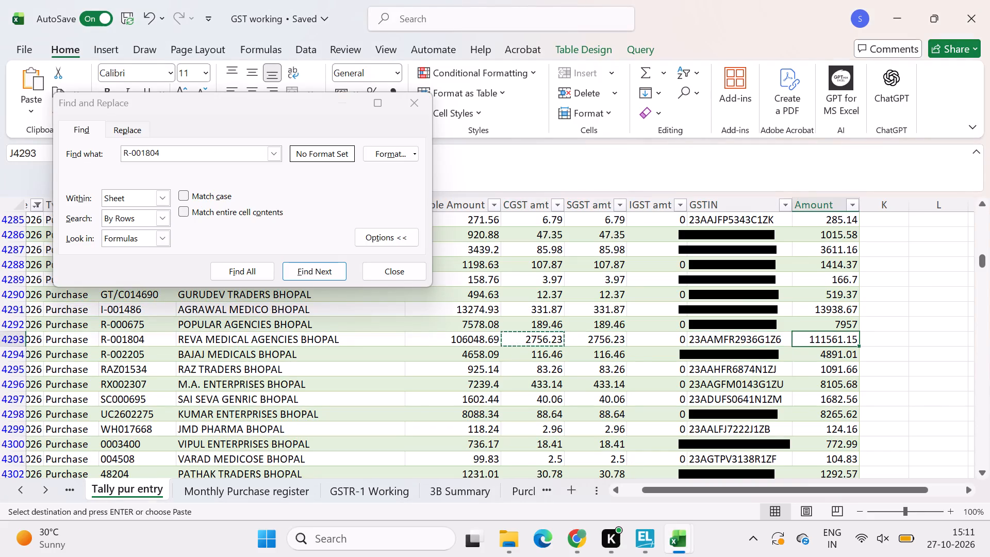
{"action": "key", "text": "ctrl+c"}
{"action": "key", "text": "alt+Tab"}
{"action": "key", "text": "alt+Tab"}
{"action": "key", "text": "alt+Tab"}
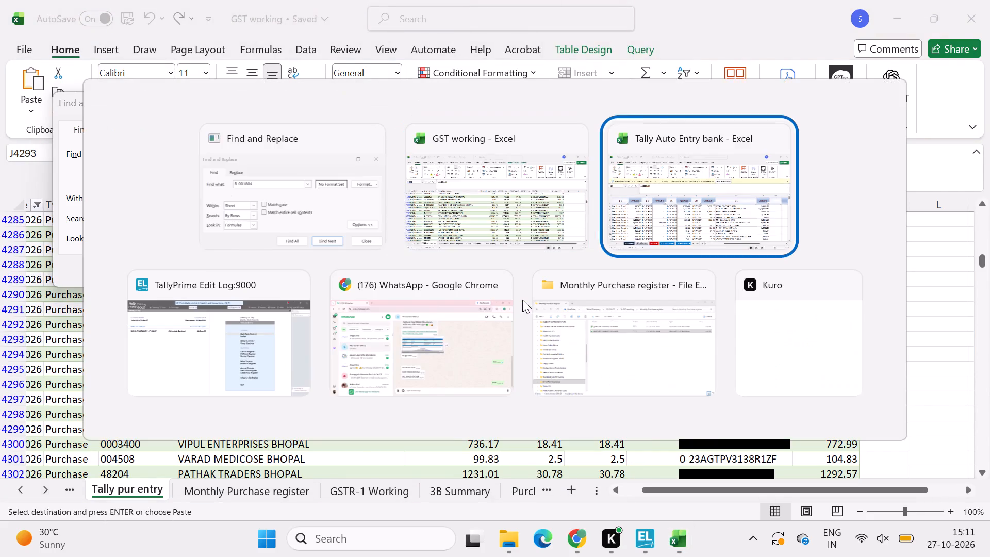
{"action": "key", "text": "ctrl+alt+v"}
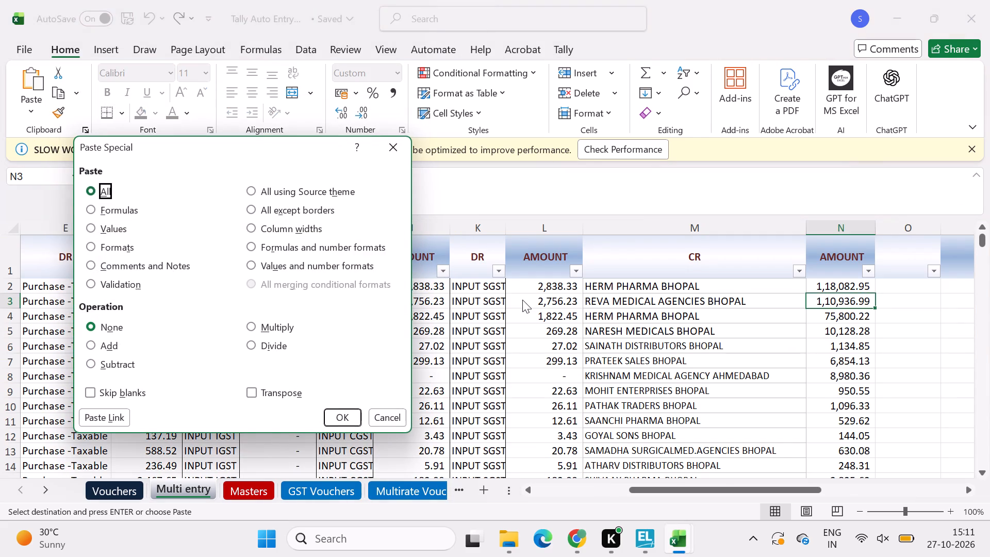
{"action": "key", "text": "v"}
{"action": "key", "text": "Return"}
Copy voucher number CR-004005 from Multi entry row 4 and find it on the Tally pur entry sheet of GST working.
{"action": "key", "text": "Right"}
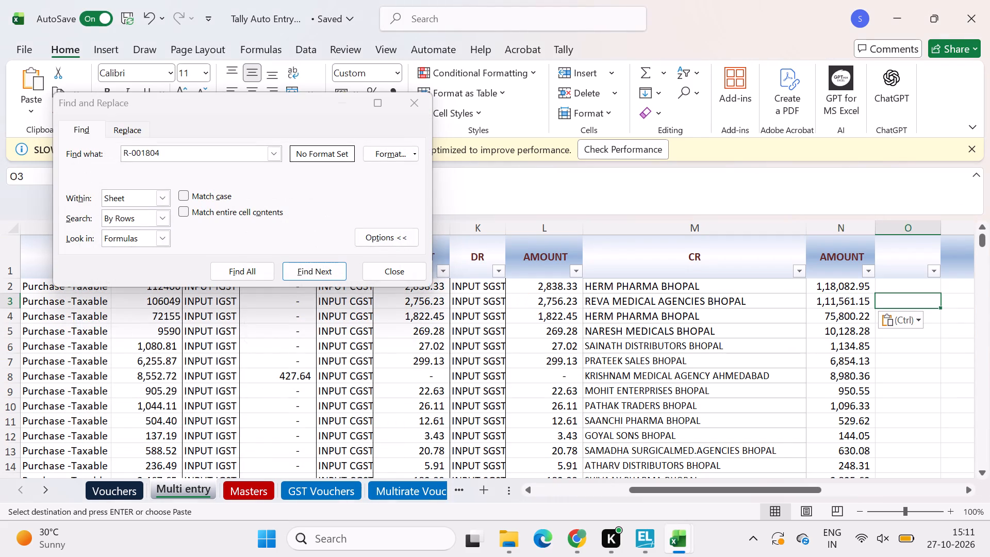
{"action": "key", "text": "Down"}
{"action": "key", "text": "Left"}
{"action": "key", "text": "Left"}
{"action": "key", "text": "Left"}
{"action": "key", "text": "Left"}
{"action": "key", "text": "Left"}
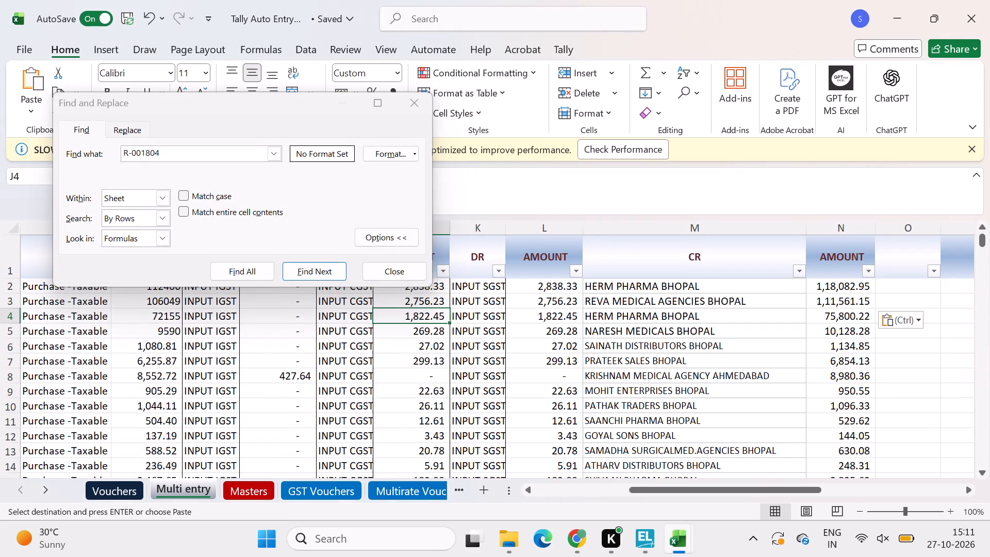
{"action": "key", "text": "Left"}
{"action": "key", "text": "Left"}
{"action": "key", "text": "Left"}
{"action": "key", "text": "Left"}
{"action": "key", "text": "alt+Tab"}
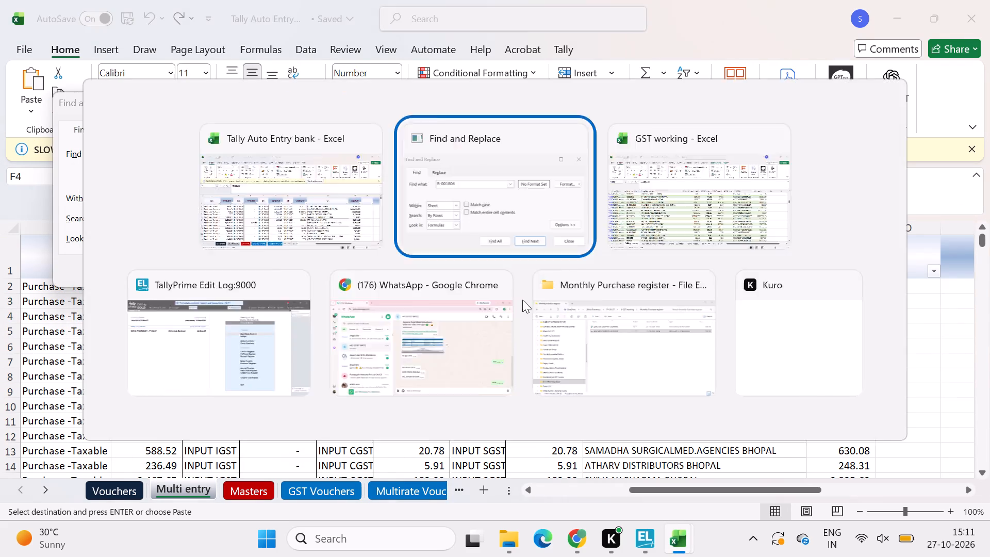
{"action": "key", "text": "alt+Tab"}
{"action": "key", "text": "alt+Tab"}
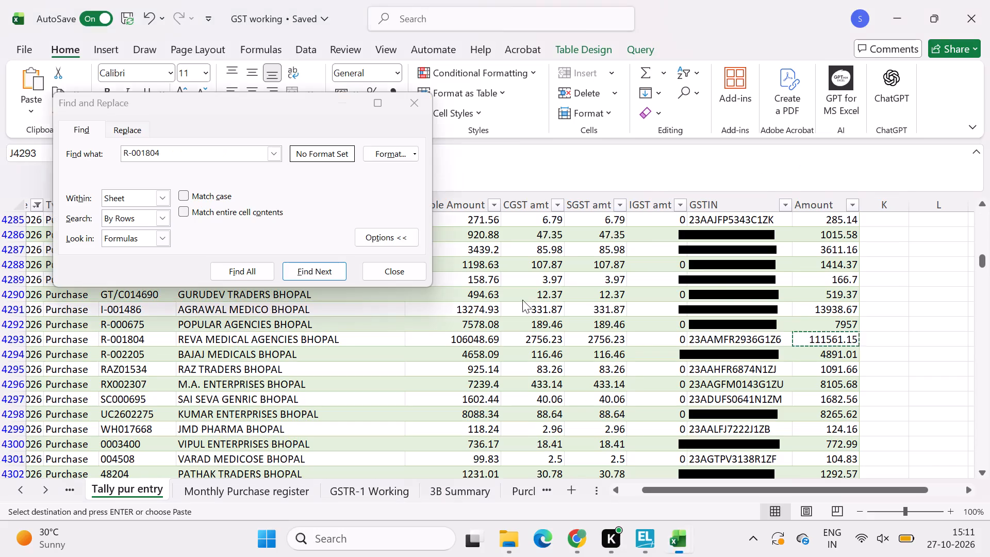
{"action": "key", "text": "alt+Tab"}
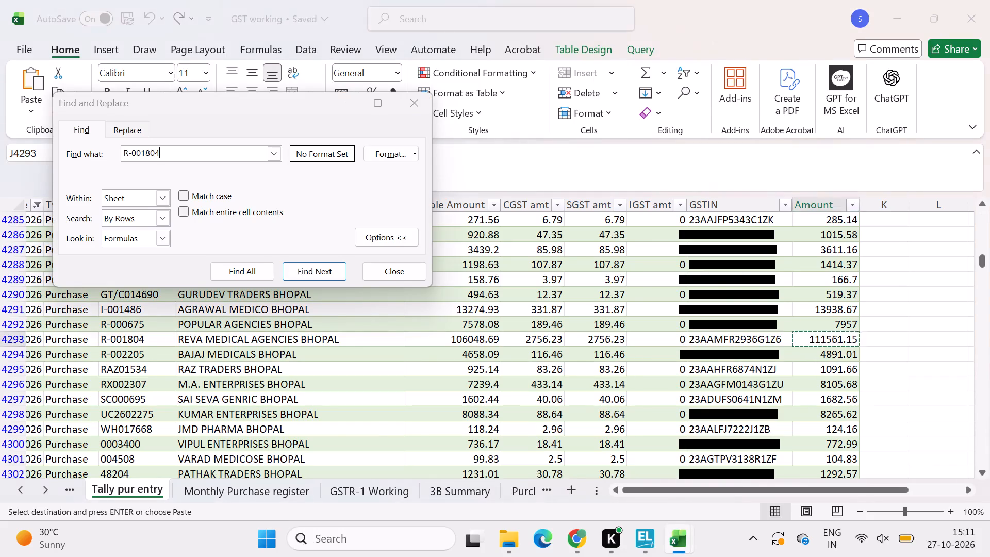
{"action": "key", "text": "alt+Tab"}
{"action": "key", "text": "alt+Tab"}
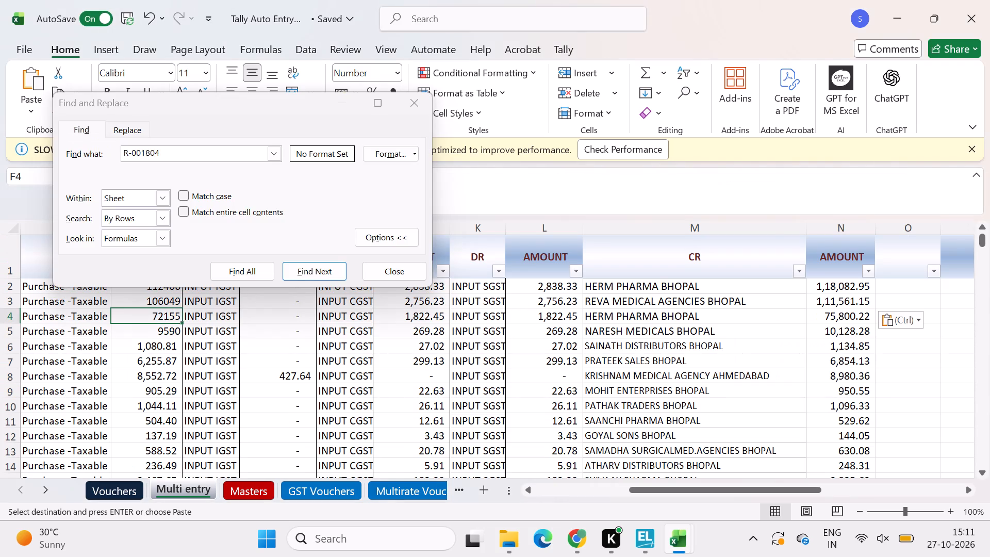
{"action": "key", "text": "Left"}
{"action": "key", "text": "Left"}
{"action": "key", "text": "Left"}
{"action": "key", "text": "Left"}
{"action": "key", "text": "Right"}
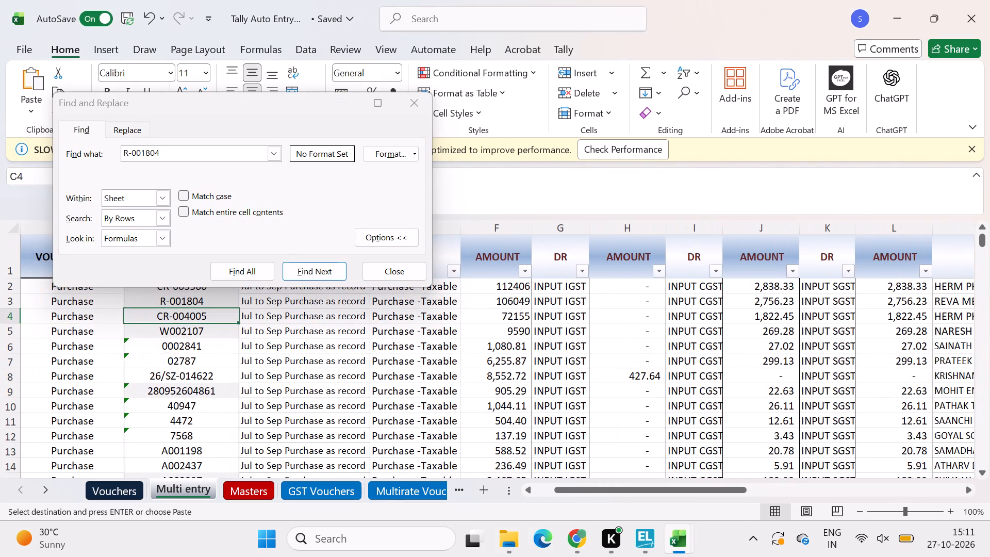
{"action": "key", "text": "ctrl+c"}
{"action": "key", "text": "alt+Tab"}
{"action": "key", "text": "alt+Tab"}
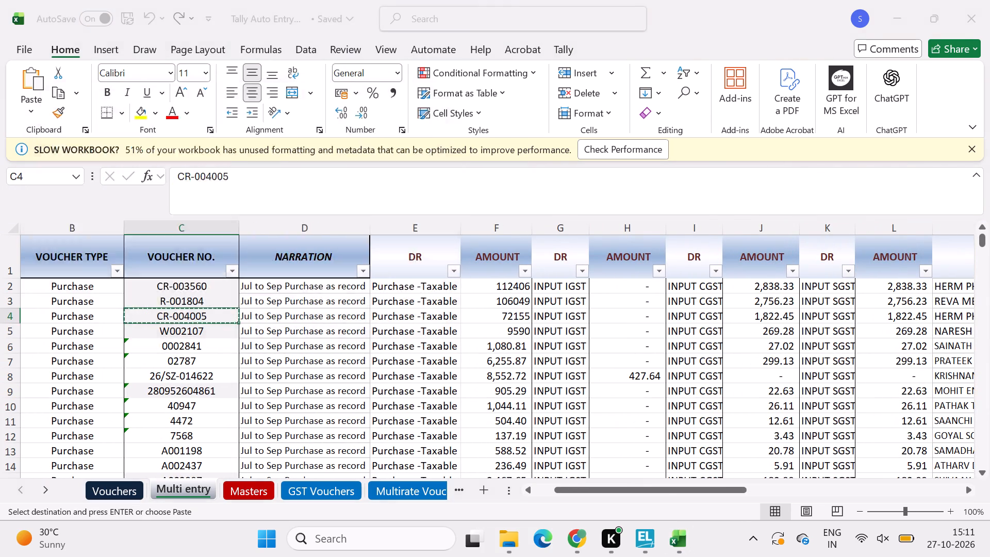
{"action": "key", "text": "alt+Tab"}
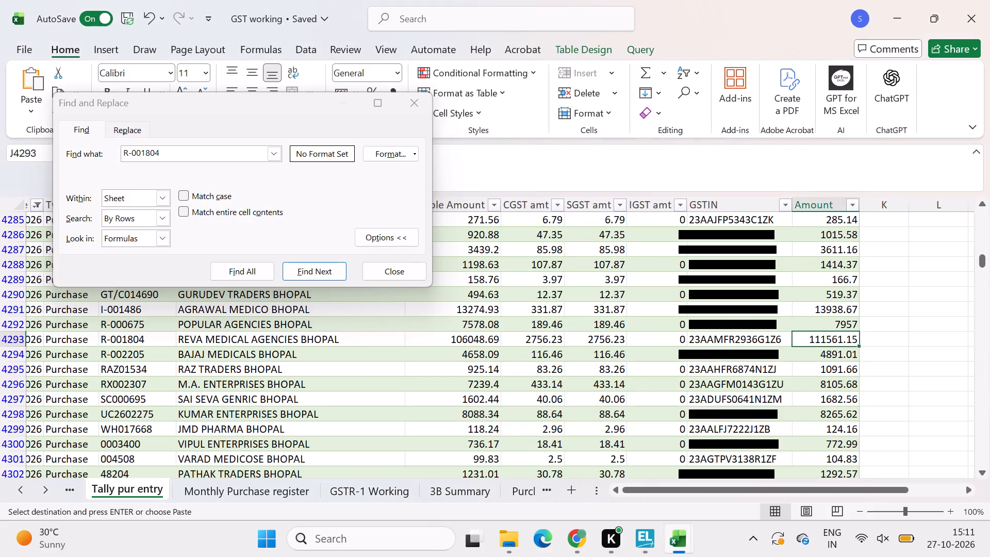
{"action": "key", "text": "ctrl+f"}
{"action": "key", "text": "BackSpace"}
{"action": "key", "text": "BackSpace"}
{"action": "key", "text": "BackSpace"}
{"action": "key", "text": "BackSpace"}
{"action": "key", "text": "BackSpace"}
{"action": "key", "text": "BackSpace"}
{"action": "key", "text": "BackSpace"}
{"action": "key", "text": "BackSpace"}
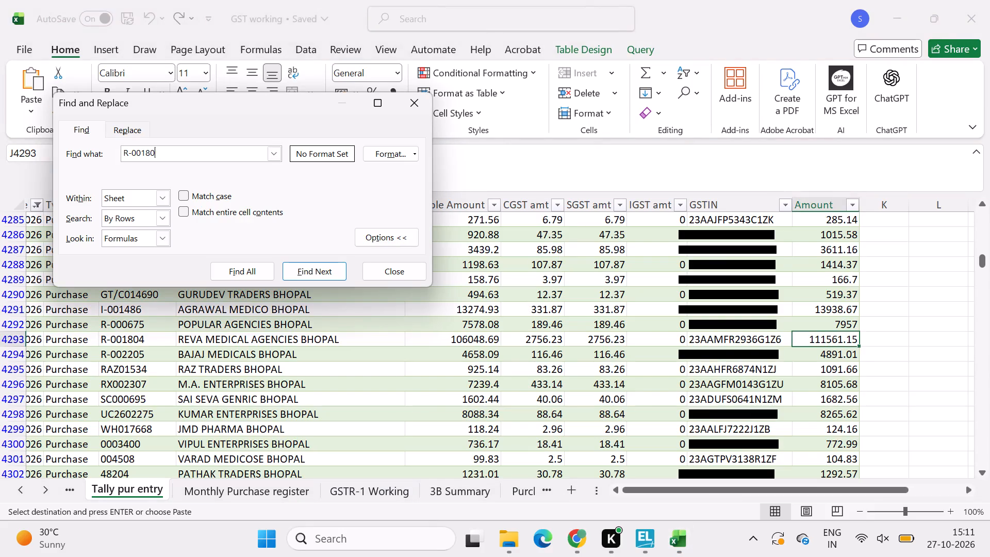
{"action": "key", "text": "ctrl+v"}
{"action": "key", "text": "Return"}
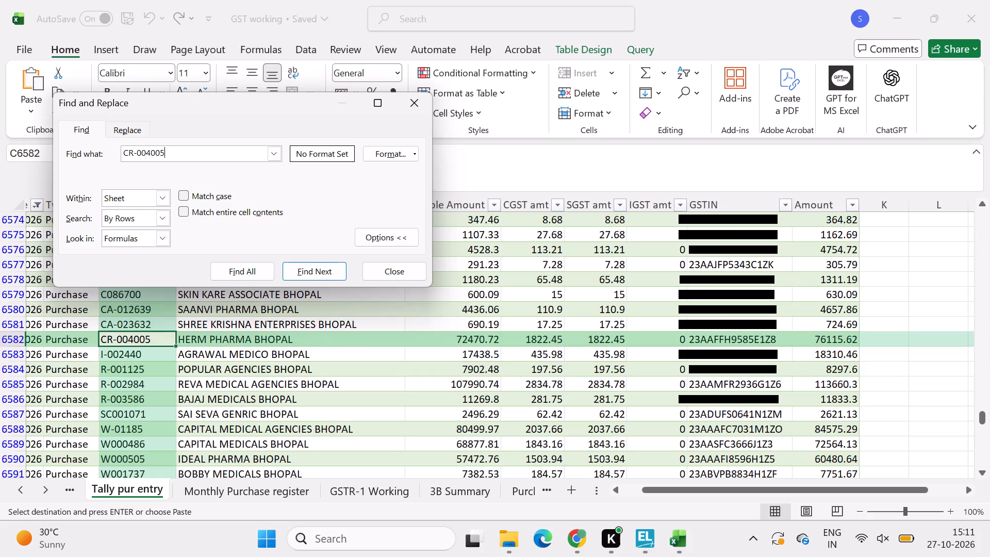
Copy CR-004005's total Amount, 76115.62, and paste it as a value into the HERM PHARMA BHOPAL credit amount in Multi entry row 4.
{"action": "left_click", "coordinate": [823, 335]}
{"action": "key", "text": "ctrl+c"}
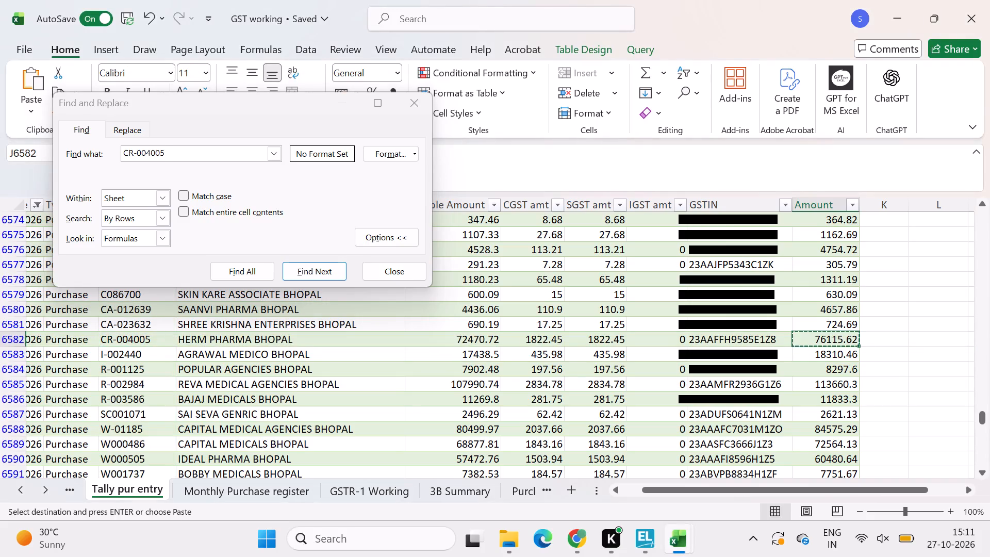
{"action": "key", "text": "alt+Tab"}
{"action": "key", "text": "alt+Tab"}
{"action": "key", "text": "alt+Tab"}
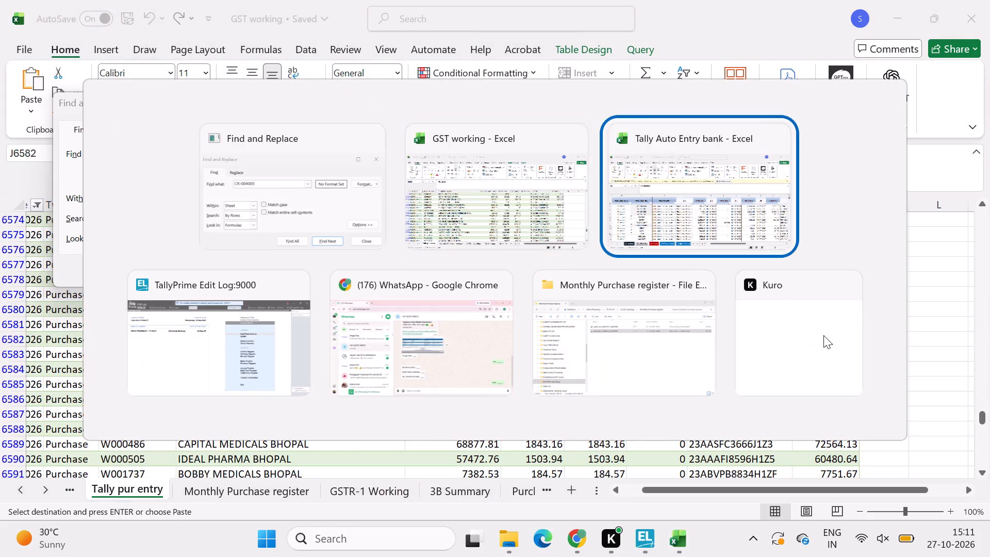
{"action": "key", "text": "Right"}
{"action": "key", "text": "Right"}
{"action": "key", "text": "Right"}
{"action": "key", "text": "Right"}
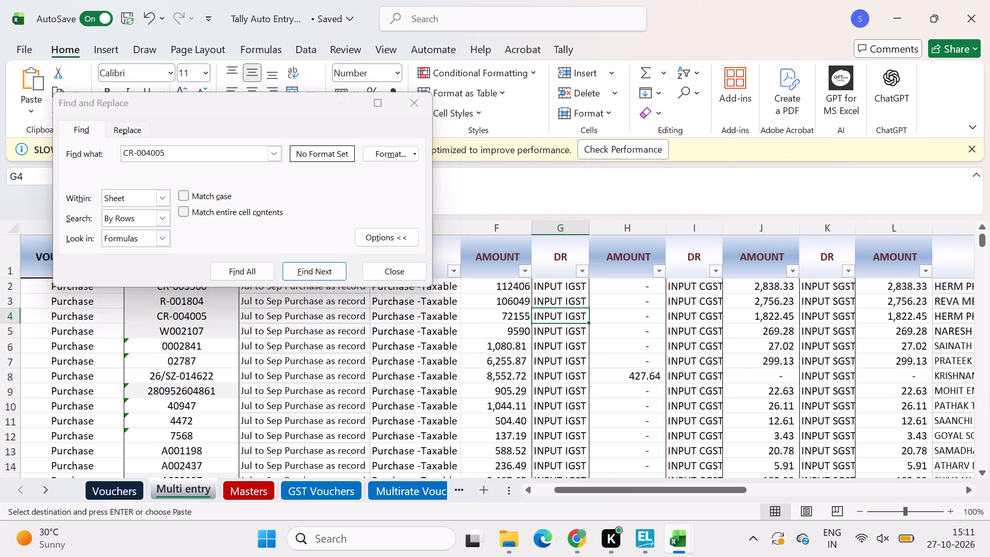
{"action": "key", "text": "Right"}
{"action": "key", "text": "Right"}
{"action": "key", "text": "Right"}
{"action": "key", "text": "Right"}
{"action": "key", "text": "Right"}
{"action": "key", "text": "Right"}
{"action": "key", "text": "Right"}
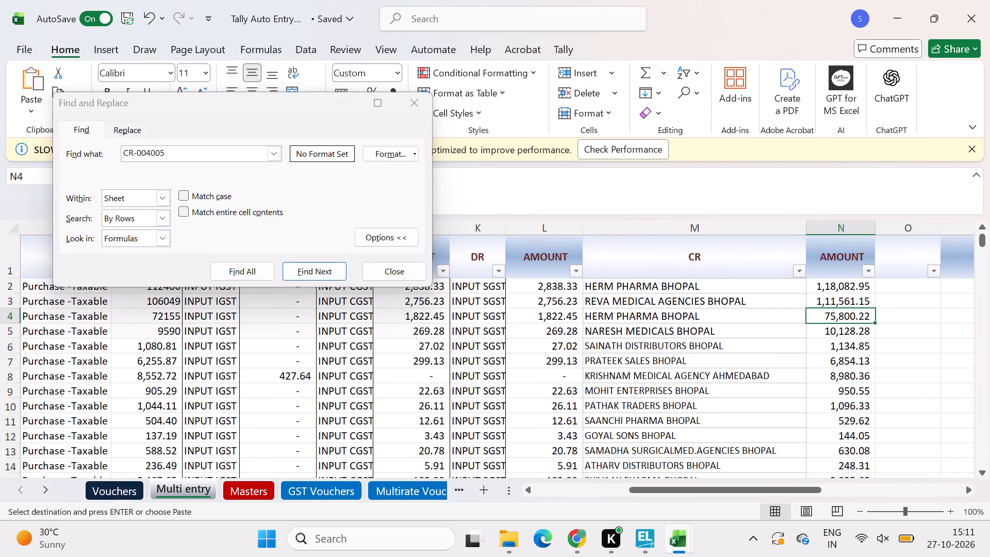
{"action": "key", "text": "ctrl+alt+v"}
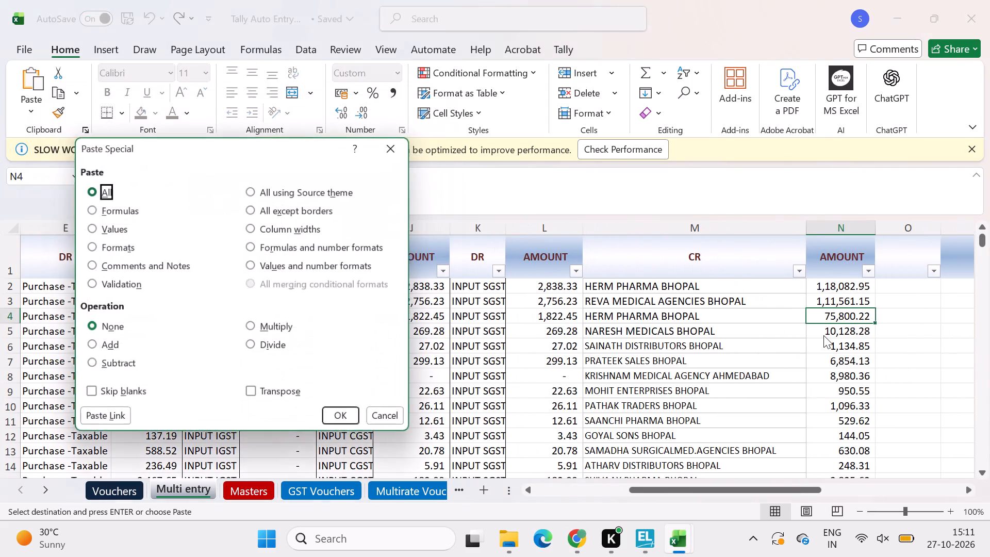
{"action": "key", "text": "v"}
{"action": "key", "text": "Return"}
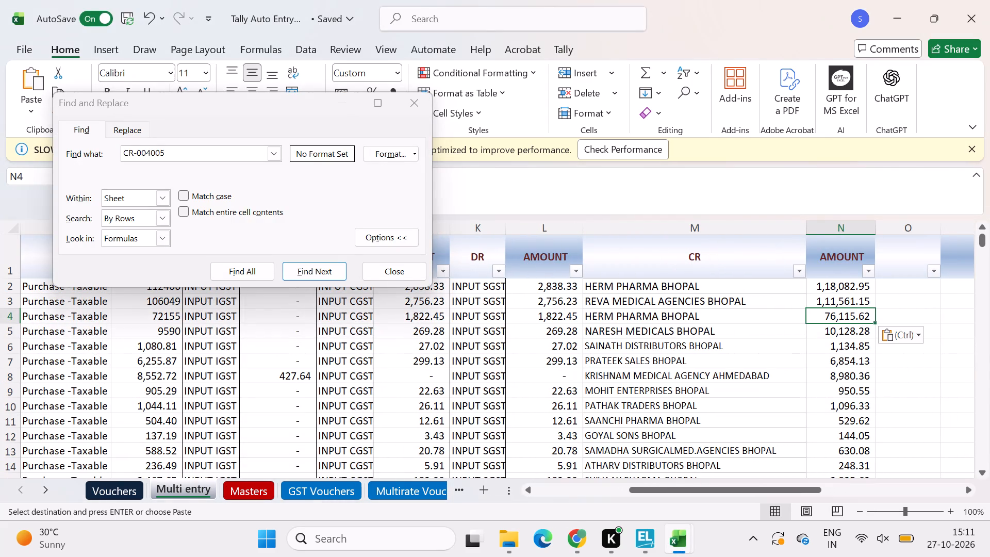
Copy CR-004005's Taxable Amount, 72470.72, from Tally pur entry and paste it as a value into the Purchase -Taxable amount in Multi entry row 4.
{"action": "key", "text": "alt+Tab"}
{"action": "key", "text": "alt+Tab"}
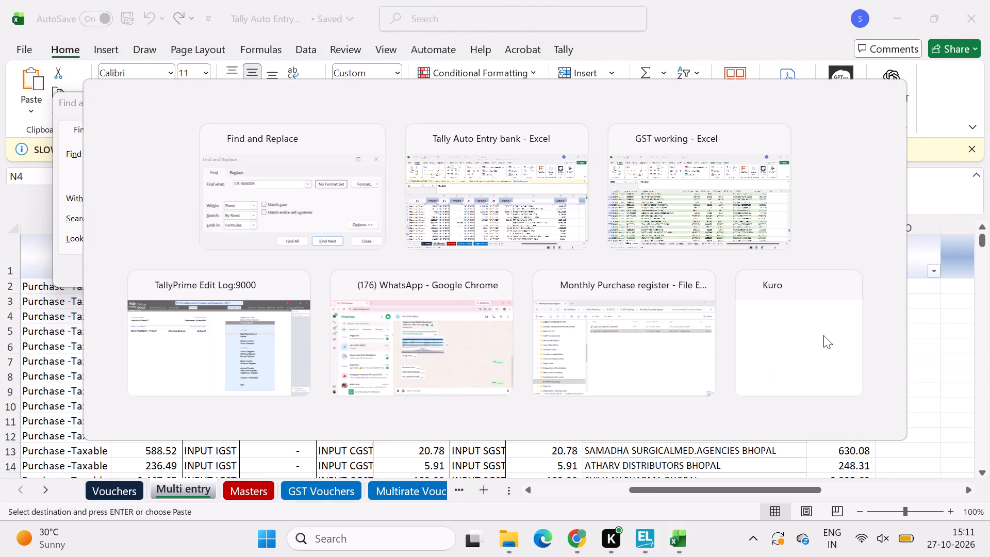
{"action": "key", "text": "alt+Tab"}
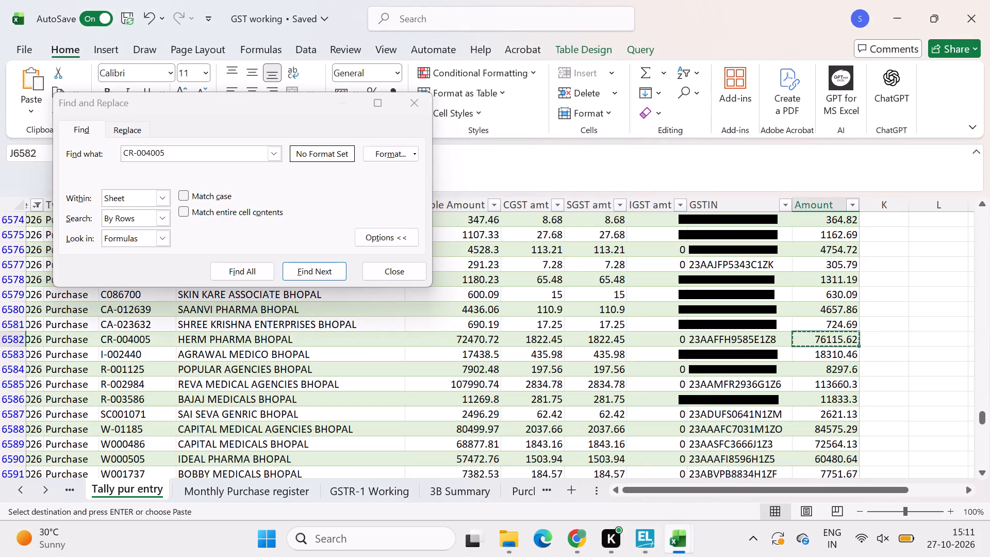
{"action": "key", "text": "Left"}
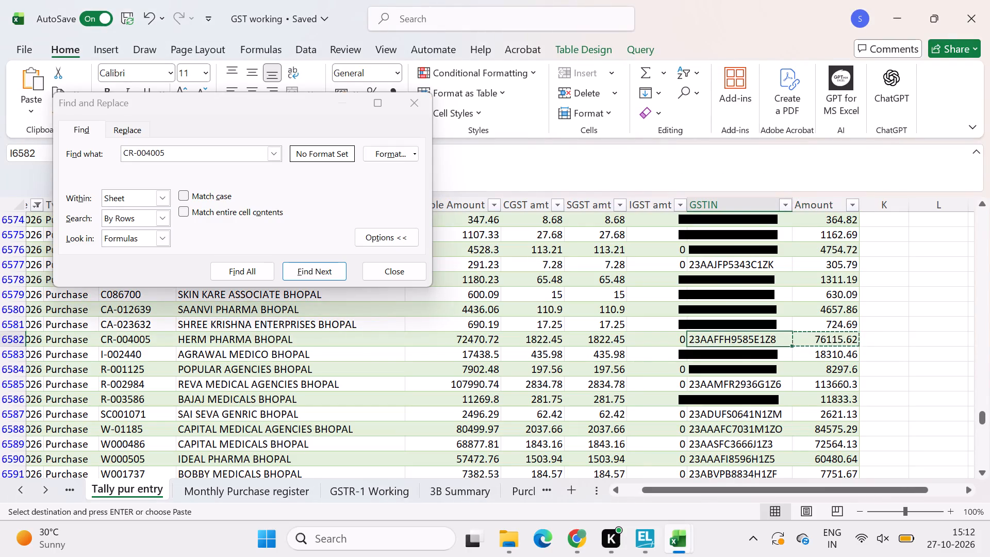
{"action": "key", "text": "Left"}
{"action": "key", "text": "Left"}
{"action": "key", "text": "Left"}
{"action": "key", "text": "Left"}
{"action": "key", "text": "ctrl+c"}
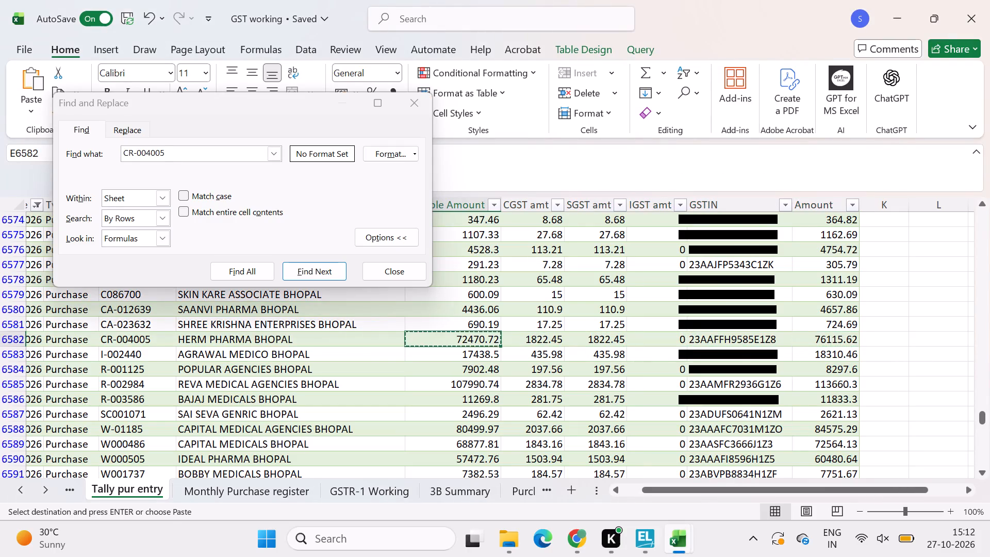
{"action": "key", "text": "alt+Tab"}
{"action": "key", "text": "alt+Tab"}
{"action": "key", "text": "alt+Tab"}
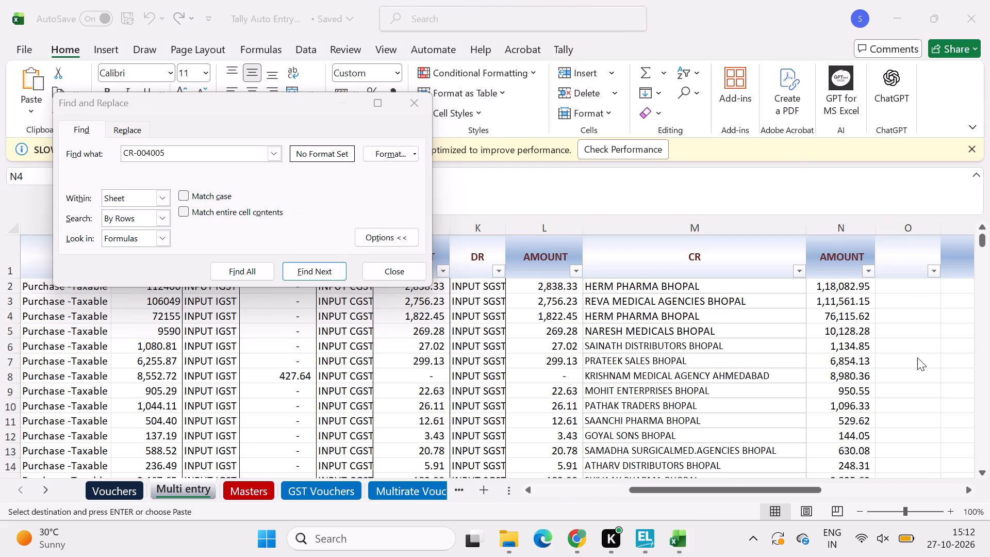
{"action": "key", "text": "Left"}
{"action": "key", "text": "Left"}
{"action": "key", "text": "Left"}
{"action": "key", "text": "Left"}
{"action": "key", "text": "Left"}
{"action": "key", "text": "Left"}
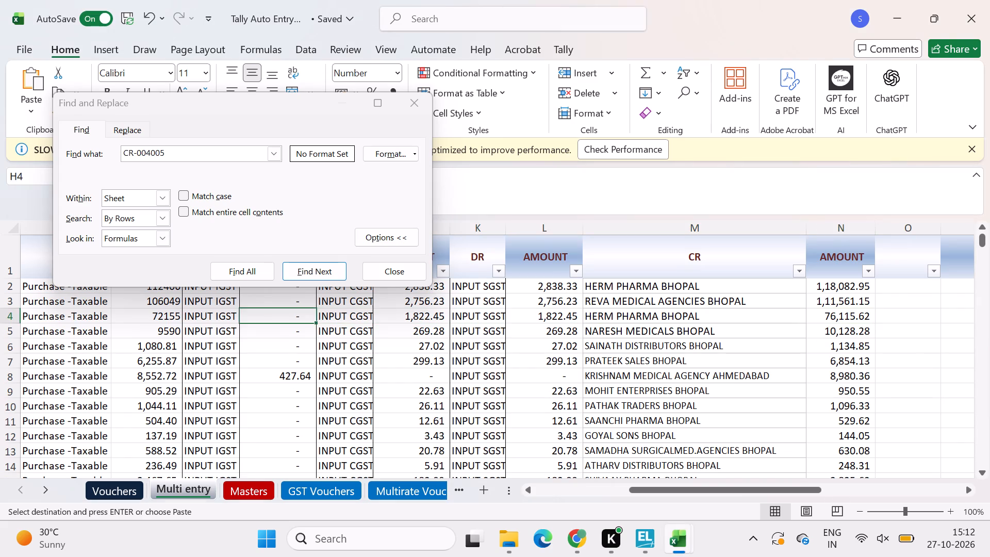
{"action": "key", "text": "Left"}
{"action": "key", "text": "Left"}
{"action": "key", "text": "ctrl+alt+v"}
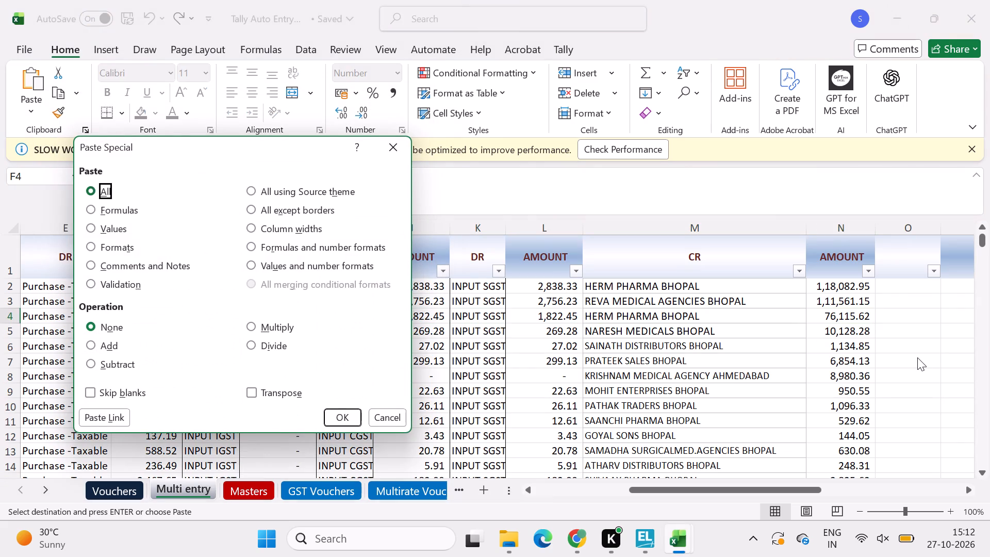
{"action": "key", "text": "v"}
{"action": "key", "text": "Return"}
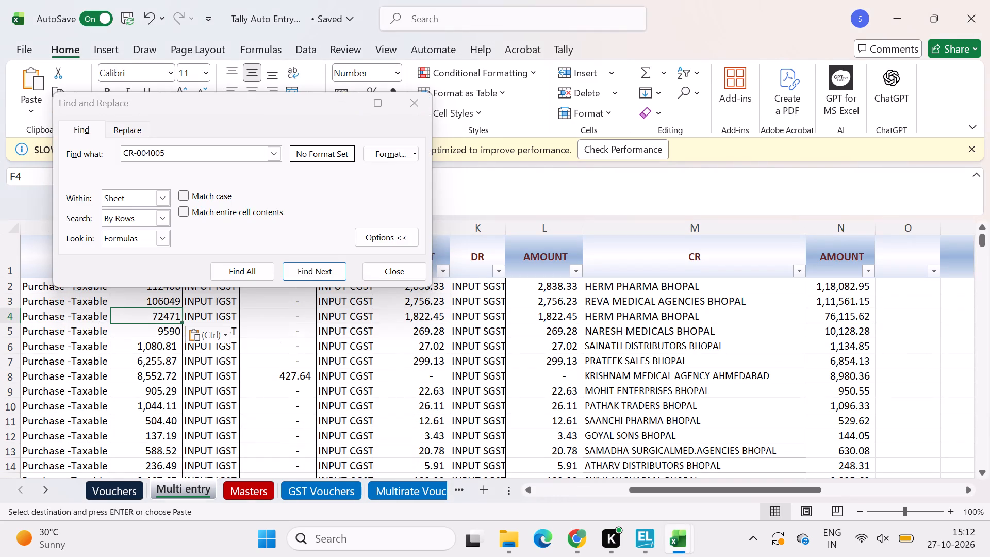
Compare the INPUT CGST amount in Multi entry row 4 with CR-004005's CGST amount on the Tally pur entry sheet.
{"action": "key", "text": "Right"}
{"action": "key", "text": "Right"}
{"action": "key", "text": "Right"}
{"action": "key", "text": "Right"}
{"action": "key", "text": "alt+Tab"}
{"action": "key", "text": "alt+Tab"}
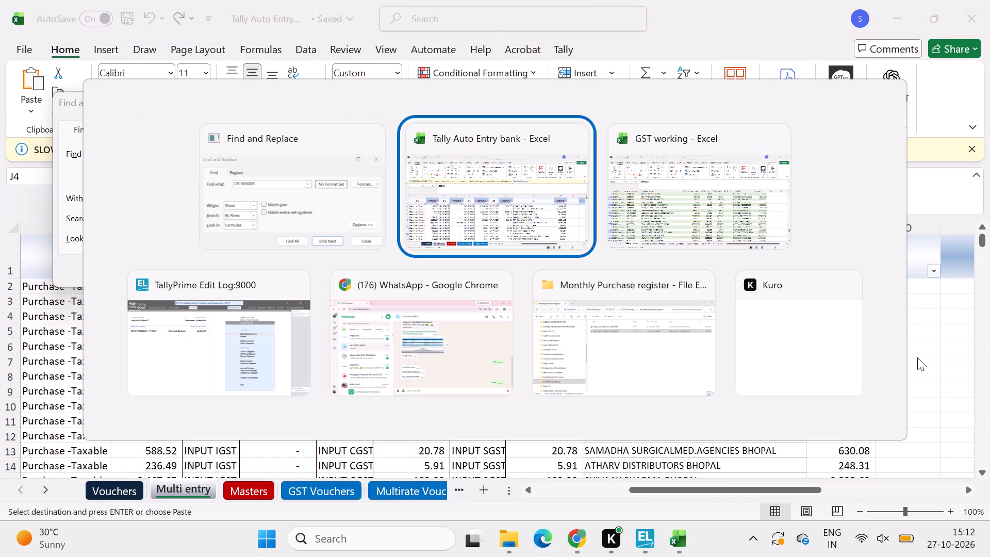
{"action": "key", "text": "alt+Tab"}
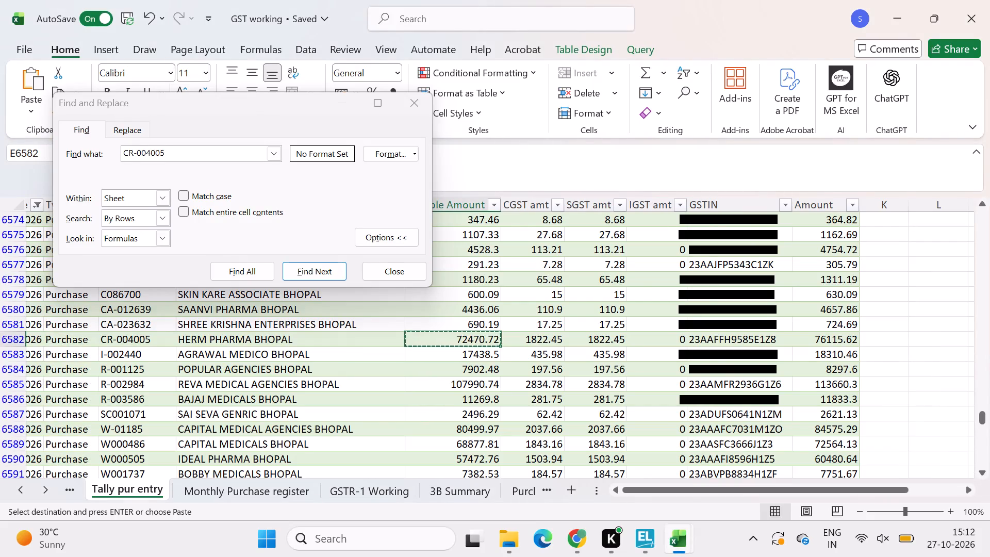
{"action": "key", "text": "alt+Tab"}
{"action": "key", "text": "alt+Tab"}
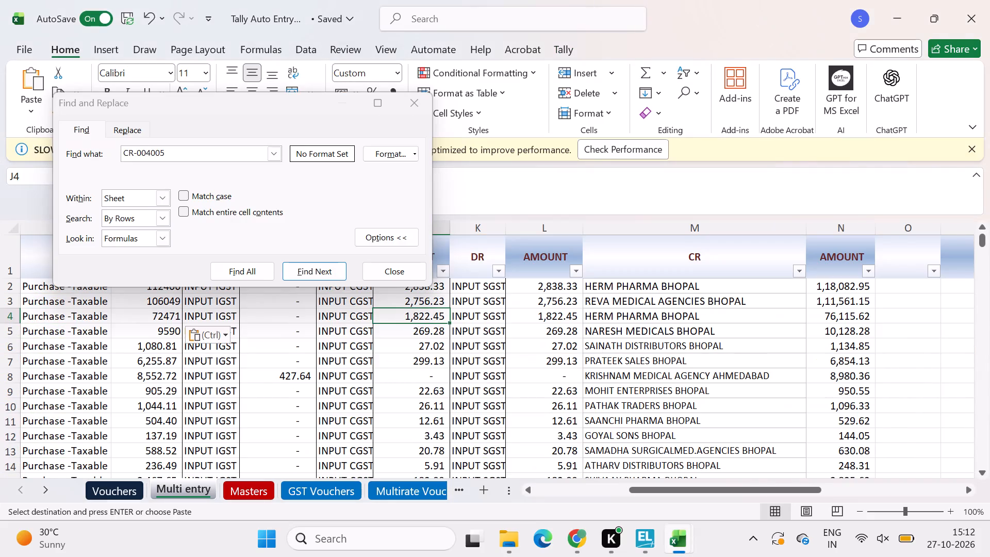
Copy voucher number W002107 from Multi entry row 5 and find it on the Tally pur entry sheet of GST working.
{"action": "key", "text": "Down"}
{"action": "key", "text": "Left"}
{"action": "key", "text": "Left"}
{"action": "key", "text": "Left"}
{"action": "key", "text": "Left"}
{"action": "key", "text": "Left"}
{"action": "key", "text": "Left"}
{"action": "key", "text": "Left"}
{"action": "key", "text": "Left"}
{"action": "key", "text": "Left"}
{"action": "key", "text": "Left"}
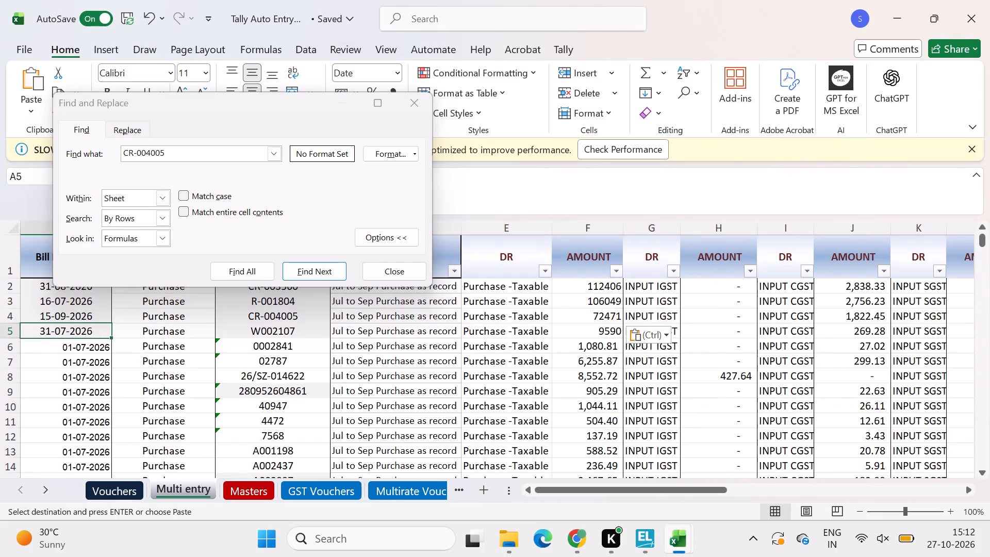
{"action": "key", "text": "Right"}
{"action": "key", "text": "Right"}
{"action": "key", "text": "ctrl+c"}
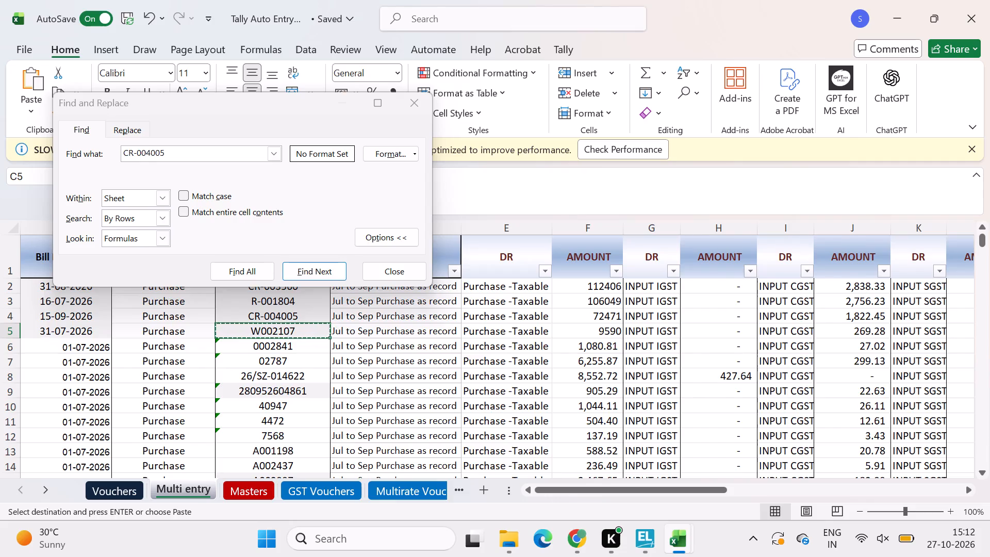
{"action": "key", "text": "alt+Tab"}
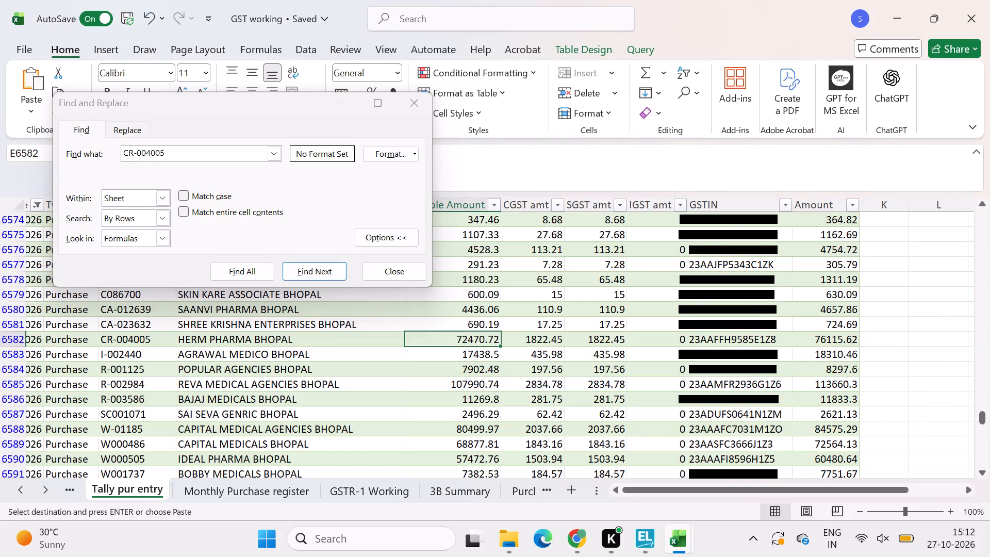
{"action": "key", "text": "ctrl+f"}
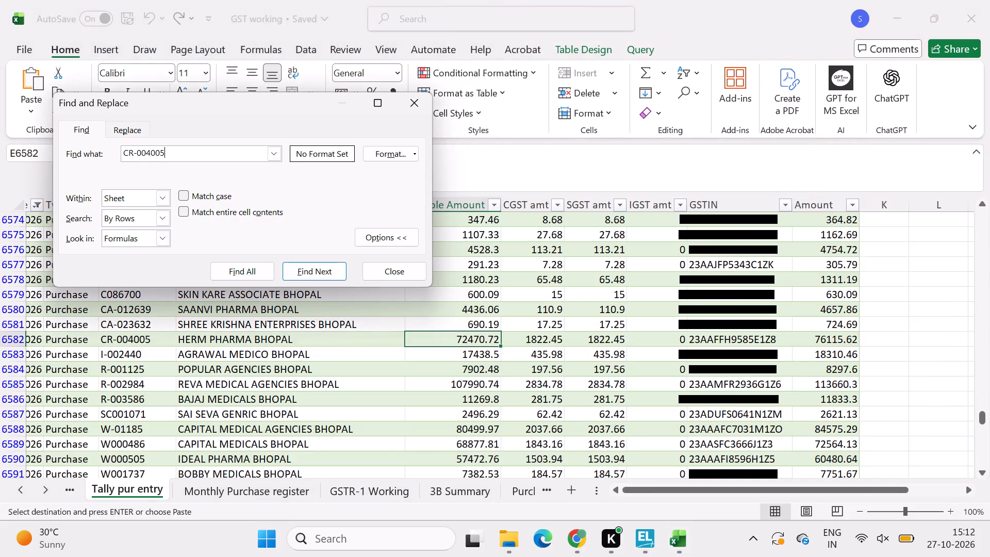
{"action": "key", "text": "BackSpace"}
{"action": "key", "text": "BackSpace"}
{"action": "key", "text": "BackSpace"}
{"action": "key", "text": "BackSpace"}
{"action": "key", "text": "BackSpace"}
{"action": "key", "text": "BackSpace"}
{"action": "key", "text": "BackSpace"}
{"action": "key", "text": "BackSpace"}
{"action": "key", "text": "BackSpace"}
{"action": "key", "text": "ctrl+v"}
{"action": "key", "text": "Return"}
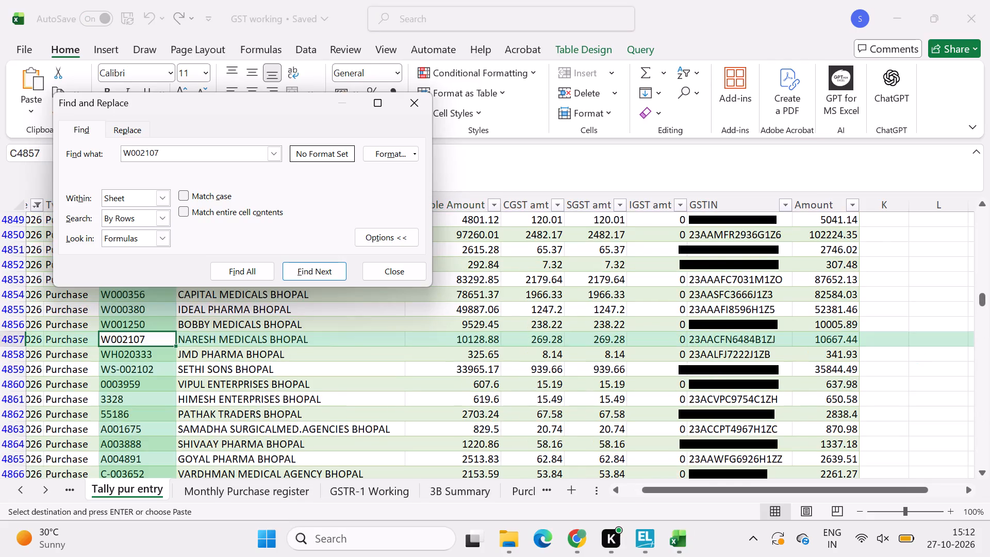
Copy W002107's total Amount, 10667.44, from Tally pur entry and paste it into the NARESH MEDICALS BHOPAL credit amount in Multi entry row 5.
{"action": "left_click", "coordinate": [817, 345]}
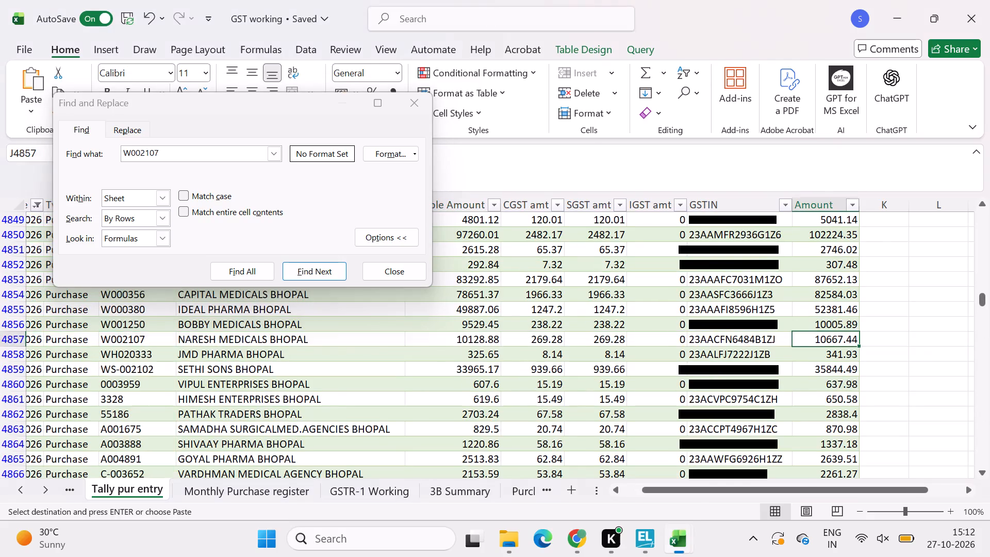
{"action": "key", "text": "ctrl+c"}
{"action": "key", "text": "alt+Tab"}
{"action": "key", "text": "alt+Tab"}
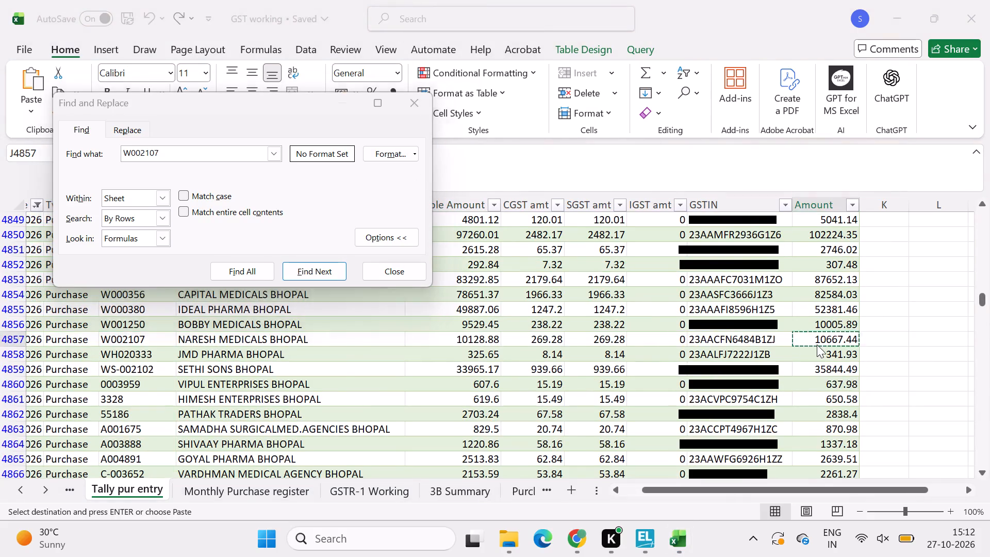
{"action": "key", "text": "alt+Tab"}
{"action": "key", "text": "Right"}
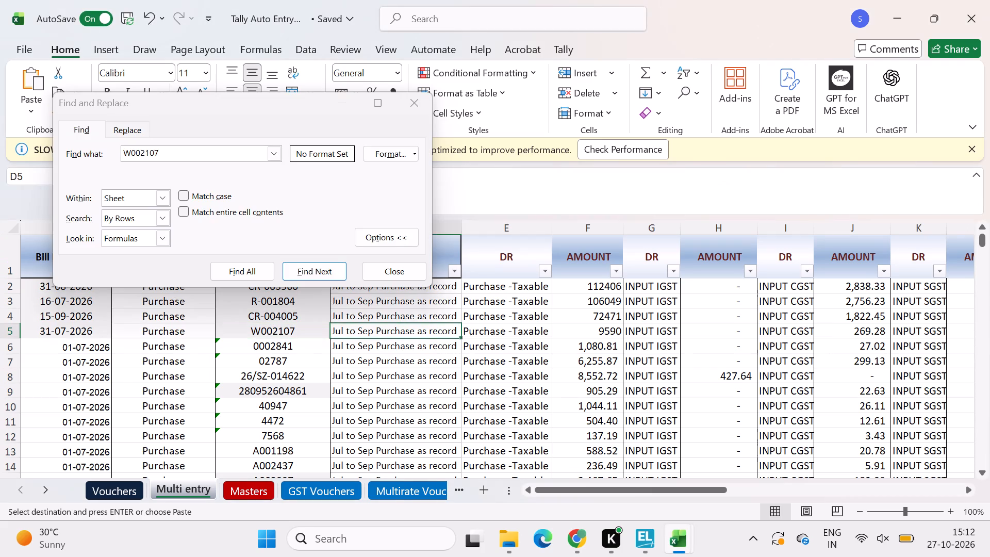
{"action": "key", "text": "Right"}
{"action": "key", "text": "Right"}
{"action": "key", "text": "Right"}
{"action": "key", "text": "Right"}
{"action": "key", "text": "Right"}
{"action": "key", "text": "Right"}
{"action": "key", "text": "Right"}
{"action": "key", "text": "Right"}
{"action": "key", "text": "Right"}
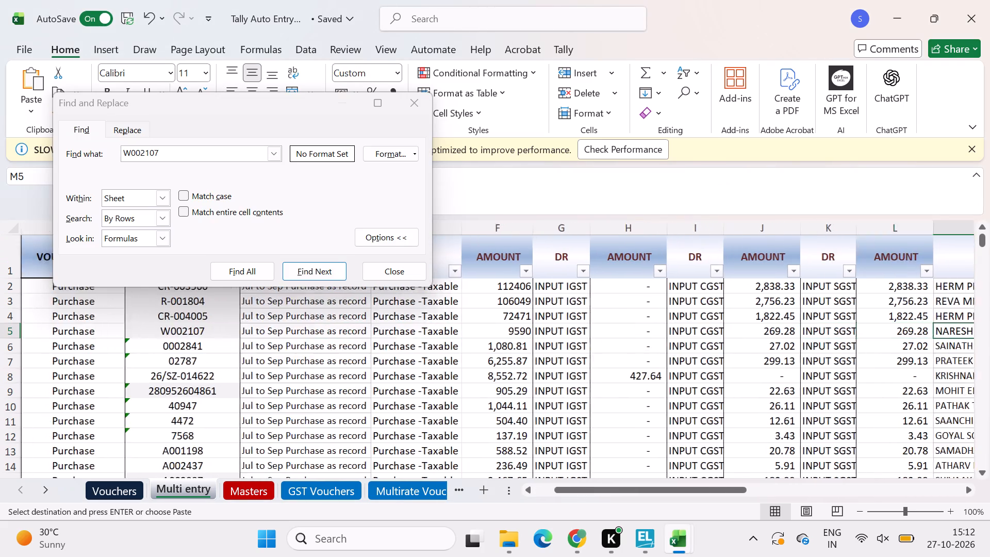
{"action": "key", "text": "Right"}
{"action": "key", "text": "ctrl+v"}
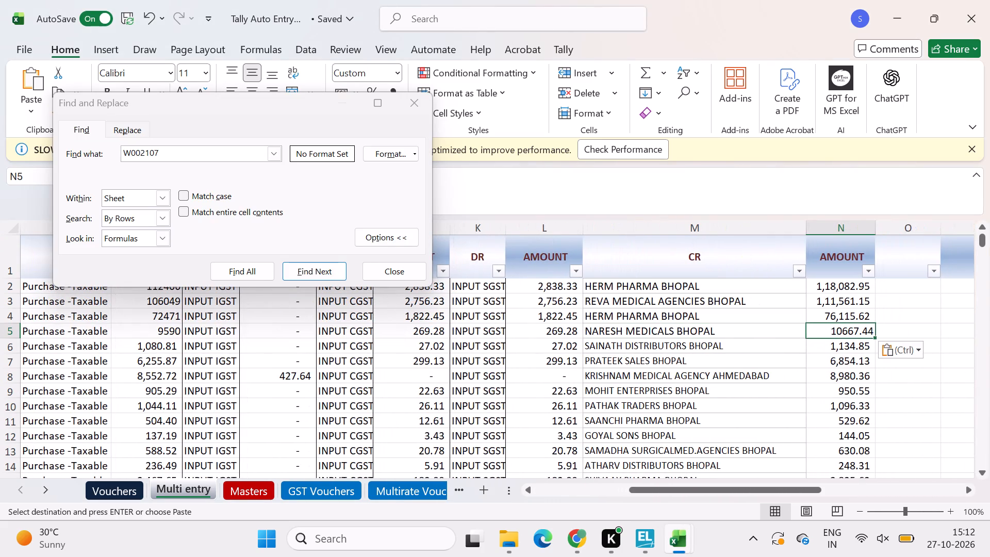
Copy W002107's Taxable Amount, 10128.88, from Tally pur entry and paste it as a value into the Purchase -Taxable amount in Multi entry row 5.
{"action": "key", "text": "alt+Tab"}
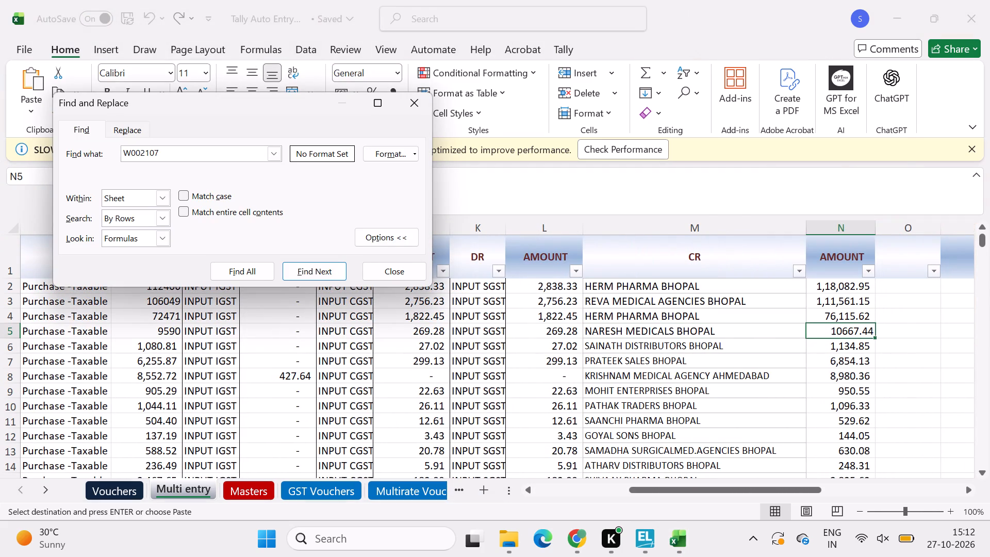
{"action": "key", "text": "alt+Tab"}
{"action": "key", "text": "alt+Tab"}
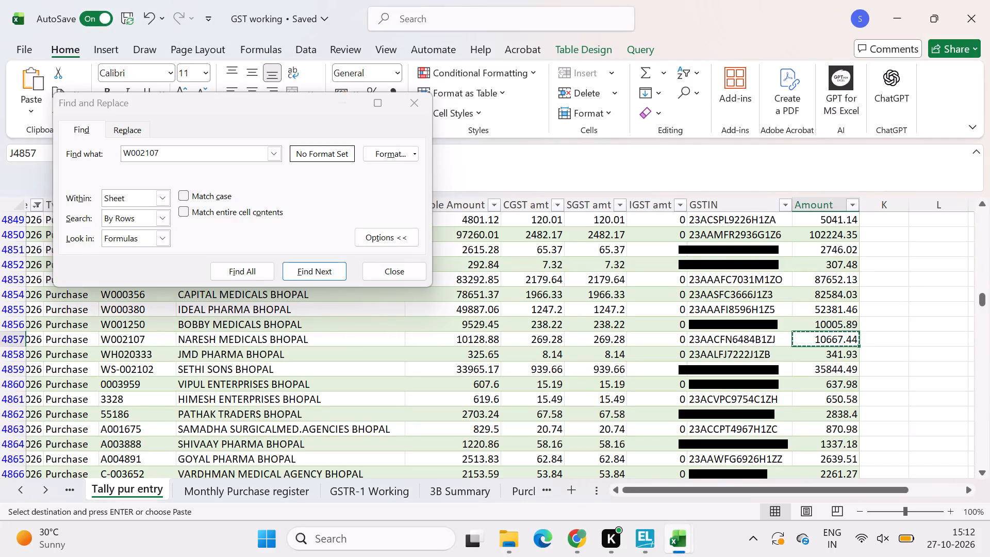
{"action": "key", "text": "Left"}
{"action": "key", "text": "Left"}
{"action": "key", "text": "Left"}
{"action": "key", "text": "Left"}
{"action": "key", "text": "Left"}
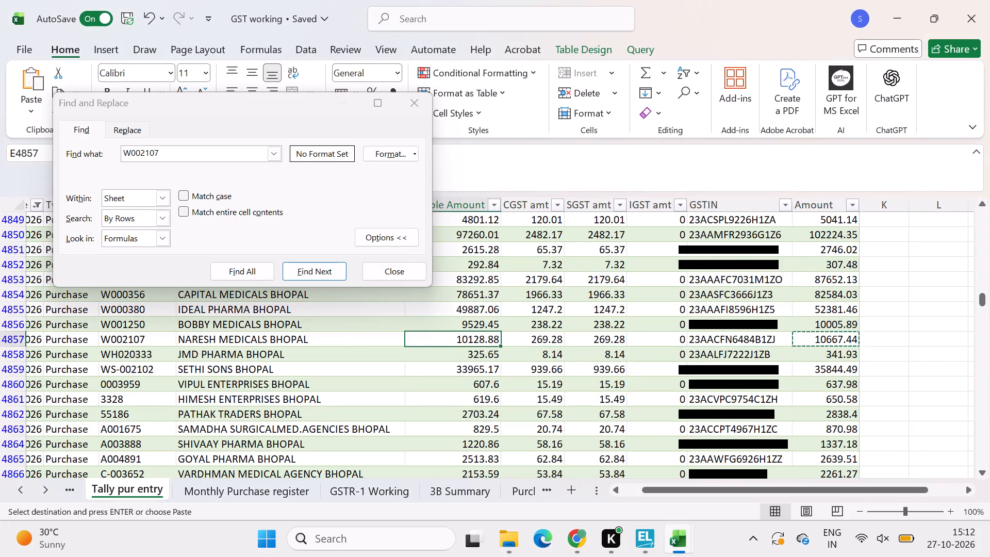
{"action": "key", "text": "ctrl+c"}
{"action": "key", "text": "alt+Tab"}
{"action": "key", "text": "alt+Tab"}
{"action": "key", "text": "alt+Tab"}
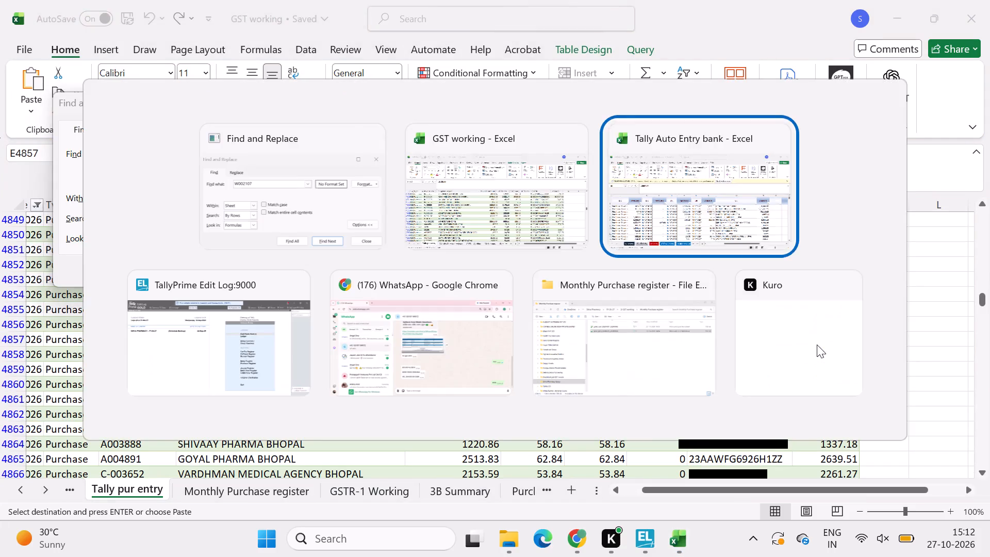
{"action": "key", "text": "Left"}
{"action": "key", "text": "Left"}
{"action": "key", "text": "Left"}
{"action": "key", "text": "Left"}
{"action": "key", "text": "Left"}
{"action": "key", "text": "Left"}
{"action": "key", "text": "Left"}
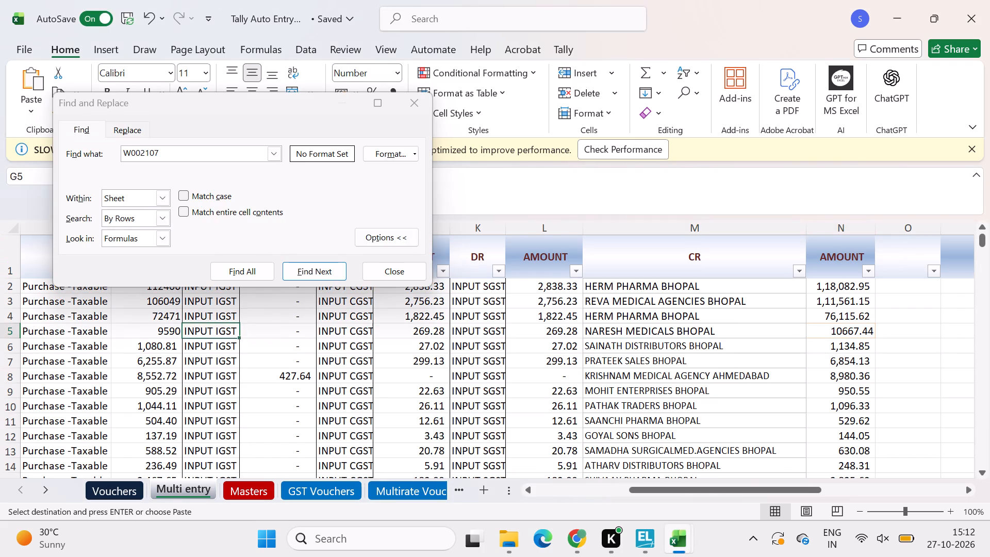
{"action": "key", "text": "Left"}
{"action": "key", "text": "ctrl+alt+v"}
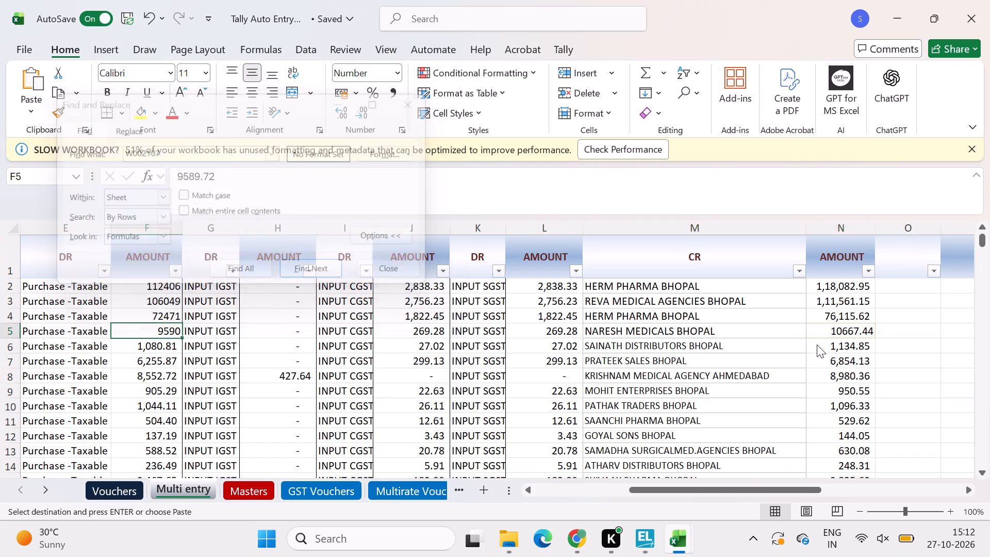
{"action": "key", "text": "v"}
{"action": "key", "text": "Return"}
Compare the INPUT CGST amount in Multi entry row 5 with W002107's CGST amount on the Tally pur entry sheet.
{"action": "key", "text": "Right"}
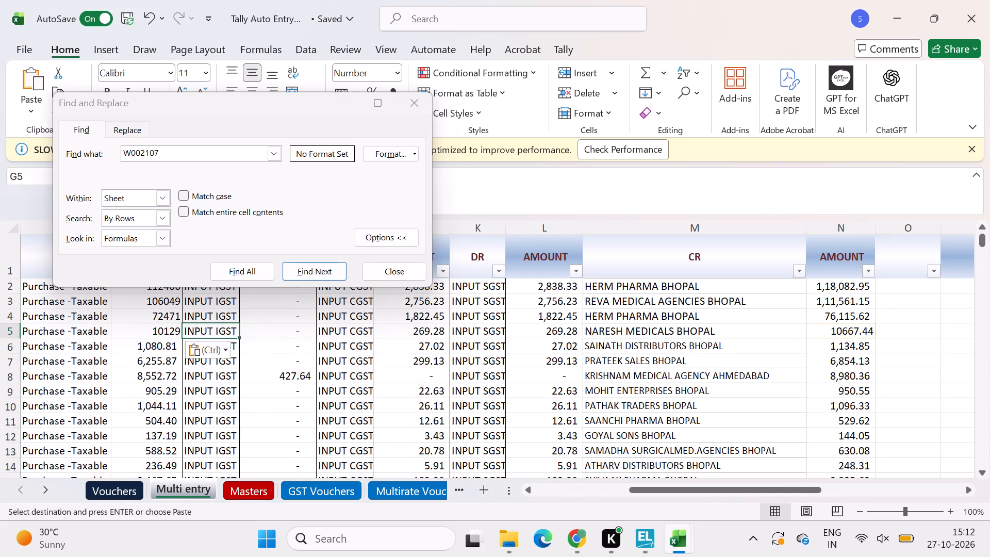
{"action": "key", "text": "Right"}
{"action": "key", "text": "Right"}
{"action": "key", "text": "Right"}
{"action": "key", "text": "Right"}
{"action": "key", "text": "Left"}
{"action": "key", "text": "alt+Tab"}
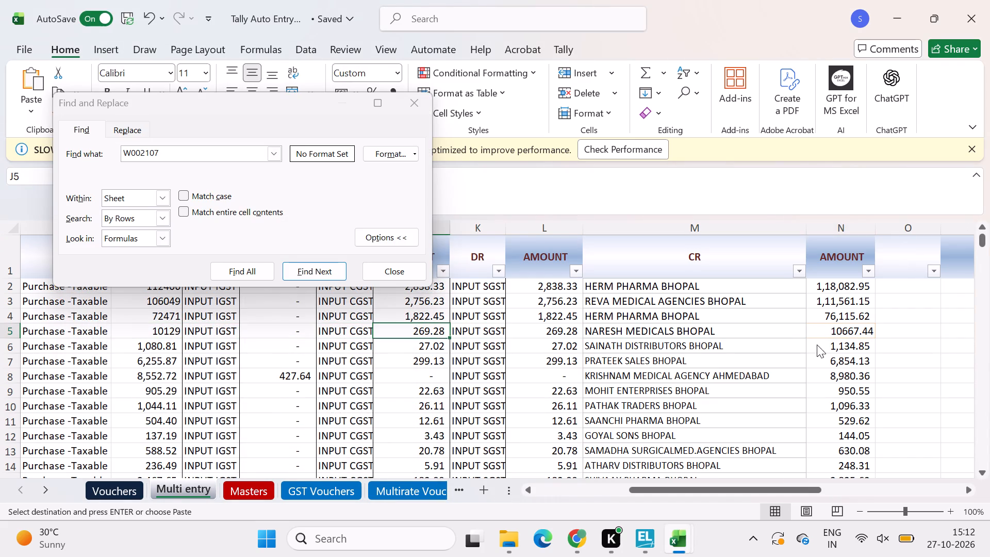
{"action": "key", "text": "alt+Tab"}
{"action": "key", "text": "alt+Tab"}
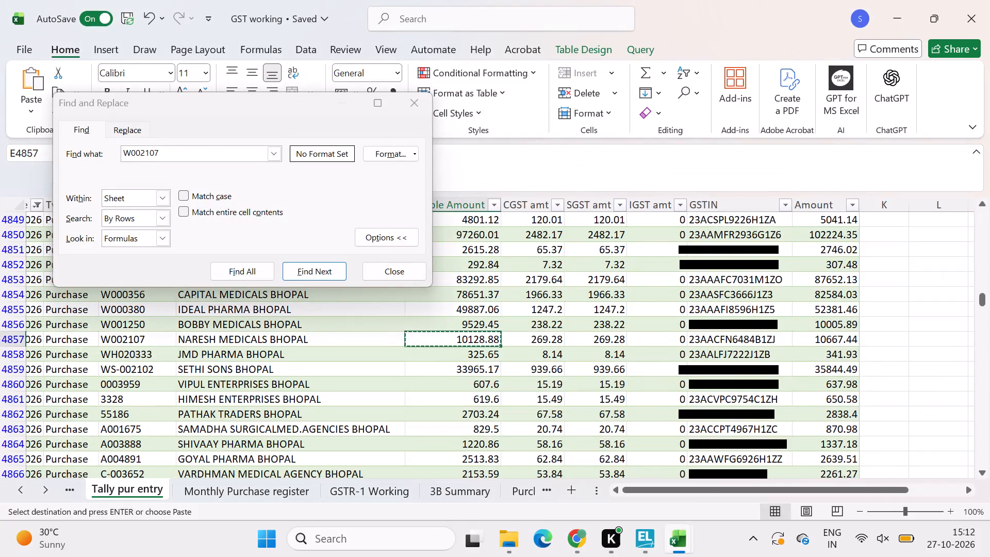
{"action": "key", "text": "Left"}
{"action": "key", "text": "Right"}
{"action": "key", "text": "Right"}
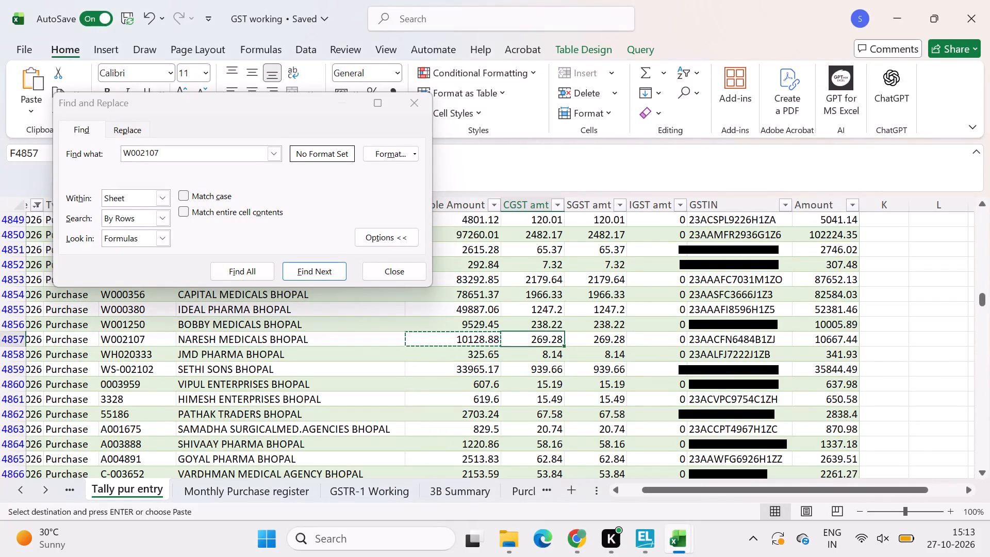
{"action": "key", "text": "Right"}
{"action": "key", "text": "Left"}
{"action": "key", "text": "ctrl+c"}
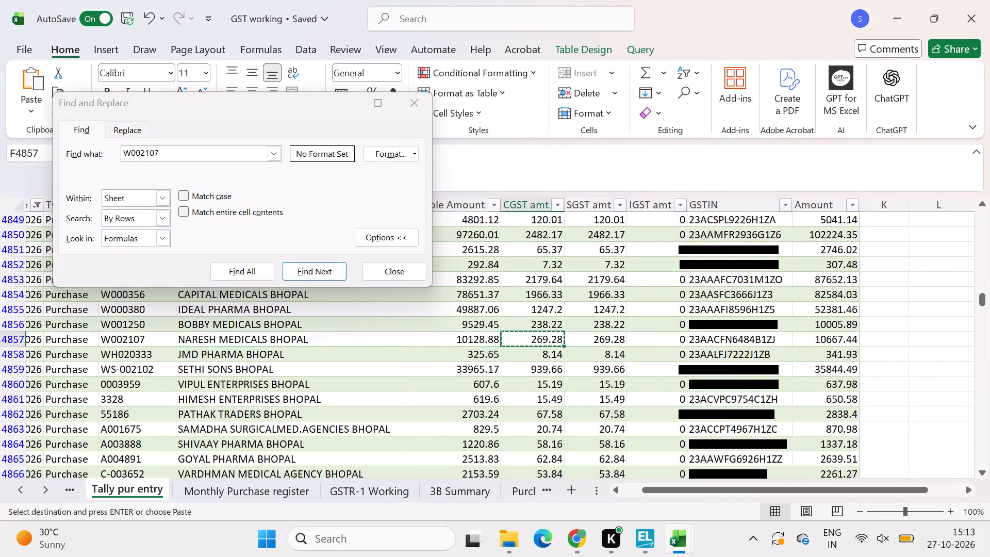
{"action": "key", "text": "alt+Tab"}
{"action": "key", "text": "alt+Tab"}
{"action": "key", "text": "alt+Tab"}
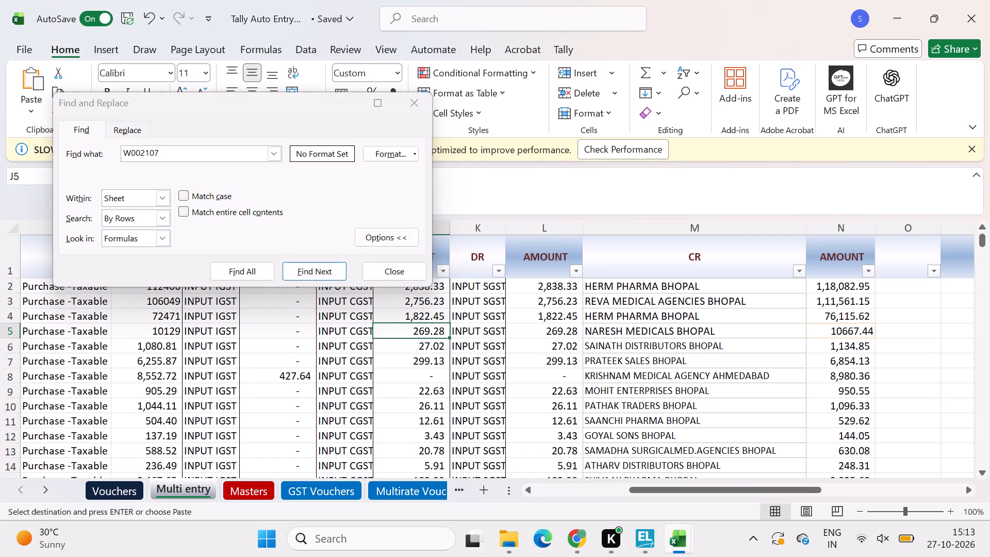
{"action": "key", "text": "alt+Tab"}
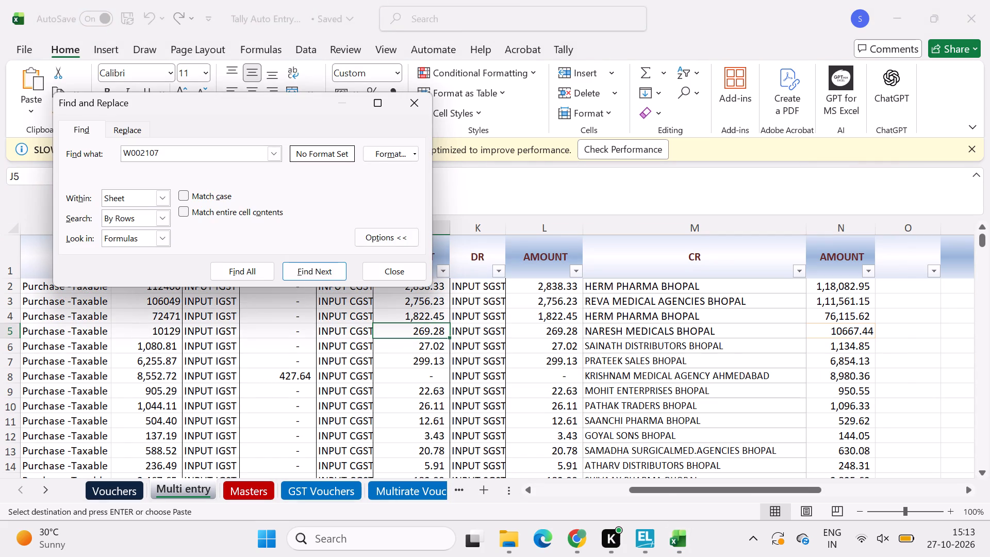
Check the sum of the debit amounts in Multi entry row 5 and close Find and Replace.
{"action": "left_click_drag", "start_coordinate": [162, 332], "coordinate": [565, 333]}
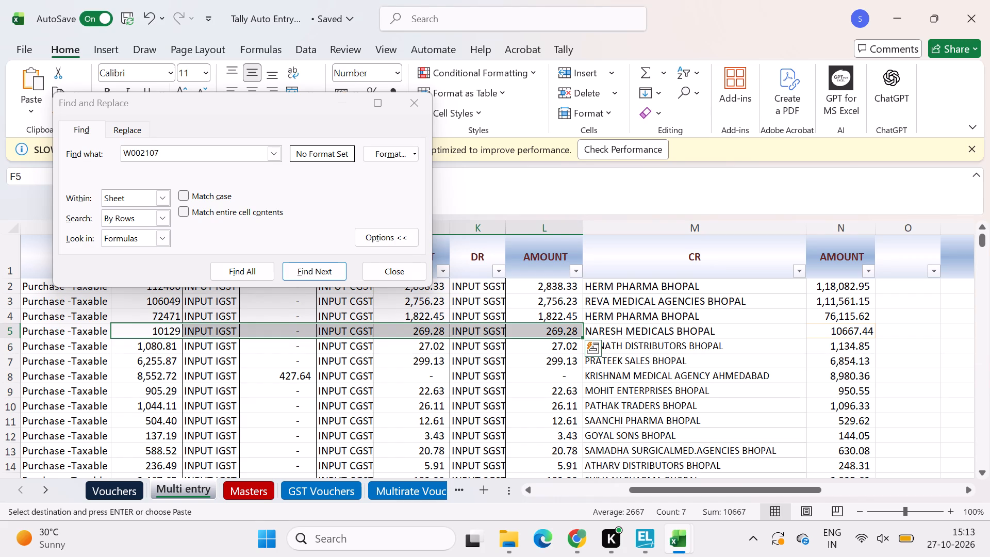
{"action": "left_click", "coordinate": [405, 100]}
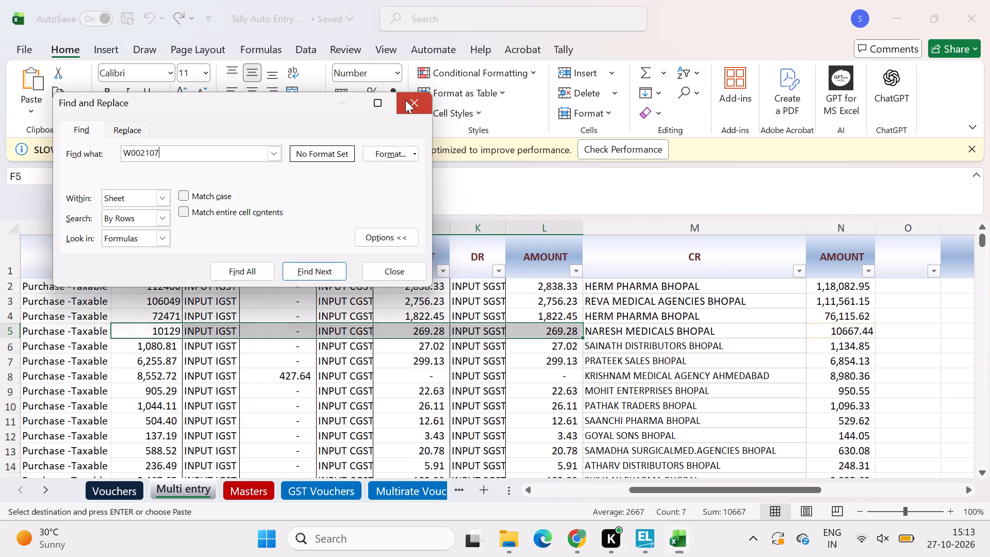
Apply the comma number style to the Purchase -Taxable amounts in Multi entry rows 2 to 5.
{"action": "left_click_drag", "start_coordinate": [156, 286], "coordinate": [153, 333]}
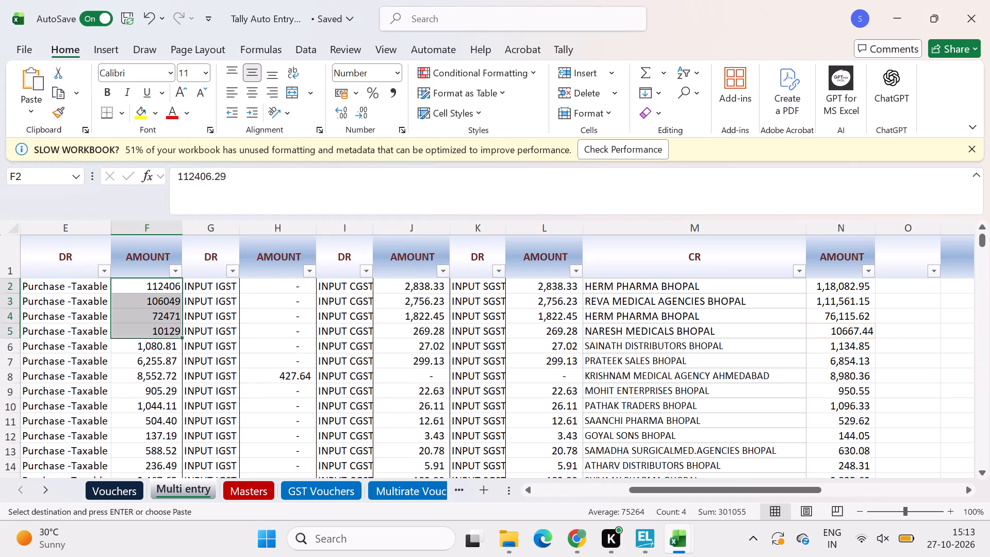
{"action": "left_click", "coordinate": [394, 94]}
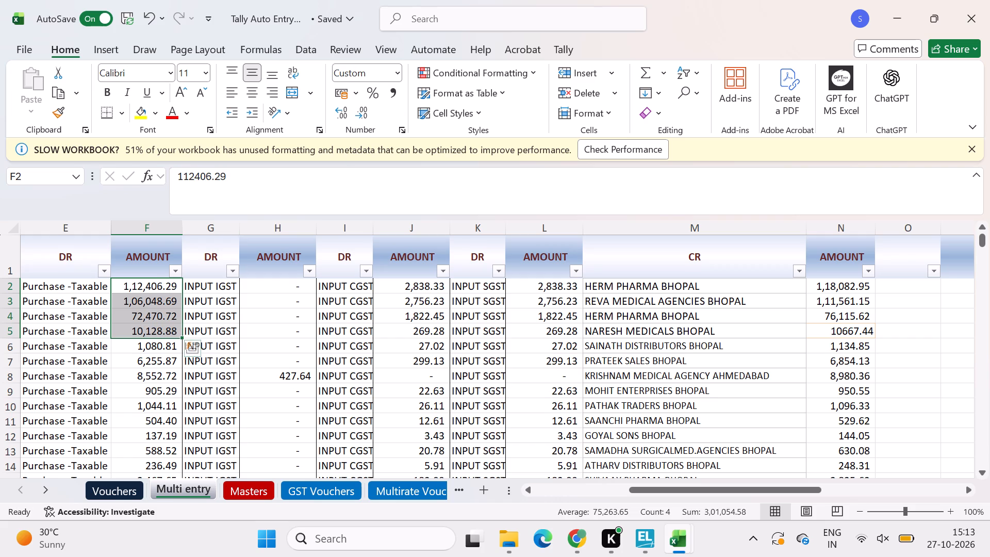
Delete all voucher rows from row 6 downward in the Multi entry sheet.
{"action": "left_click", "coordinate": [15, 345]}
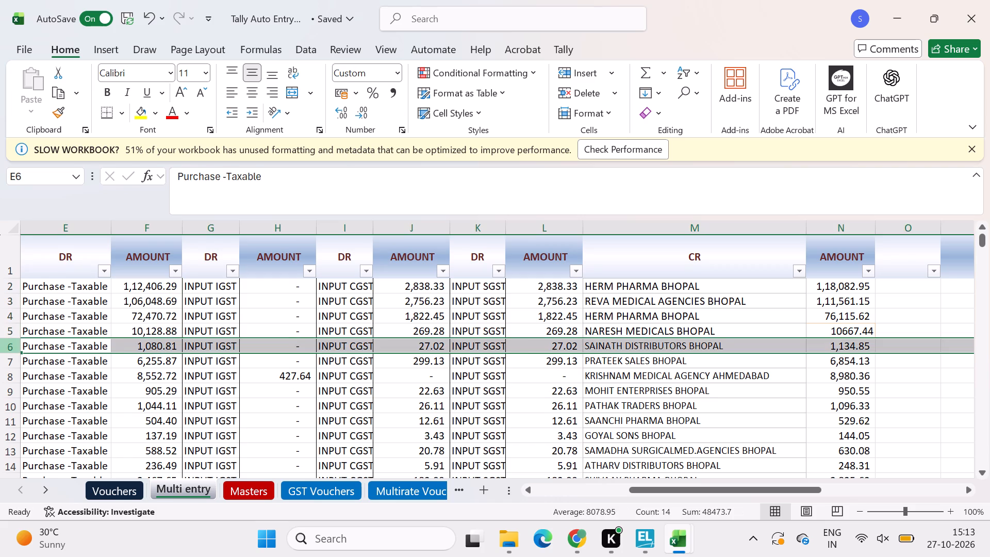
{"action": "key", "text": "ctrl+shift+Down"}
{"action": "key", "text": "ctrl+minus"}
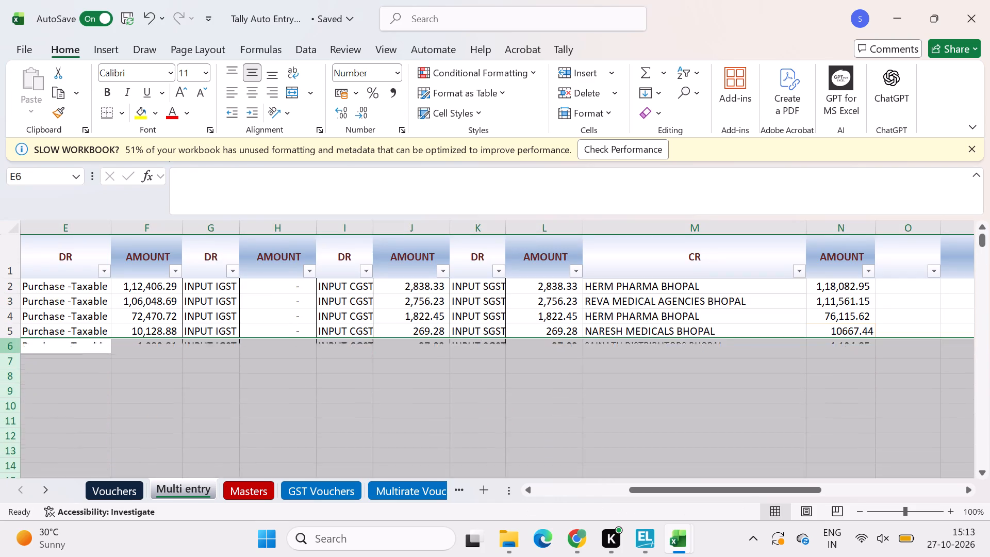
Copy voucher number CR-003560 from row 2 of the Multi entry sheet.
{"action": "scroll", "coordinate": [244, 401], "scroll_direction": "right", "scroll_amount": 7}
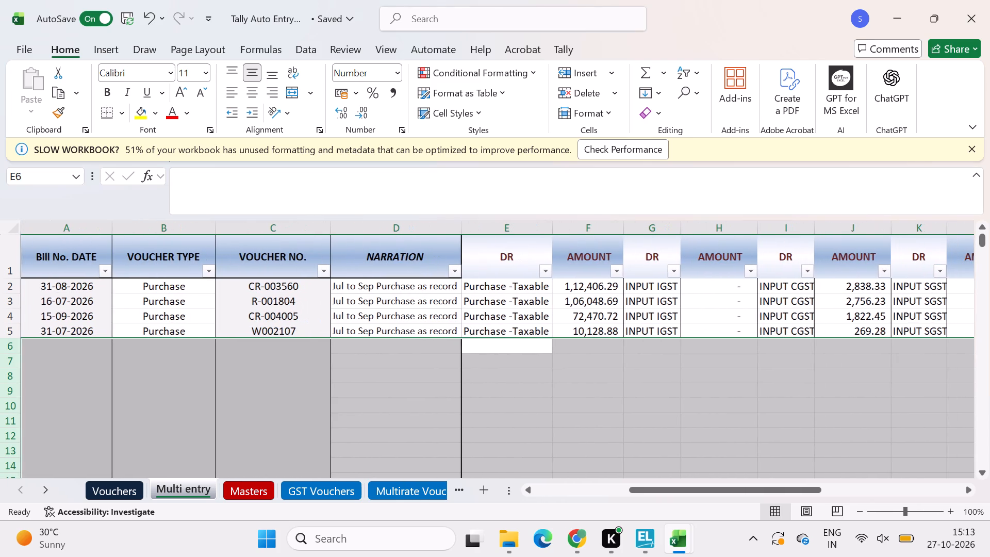
{"action": "left_click", "coordinate": [298, 288]}
{"action": "key", "text": "ctrl+c"}
Switch to TallyPrime and open the monthly Purchase Register of SHIVA PHARMACY - FY26-27.
{"action": "key", "text": "alt+Tab"}
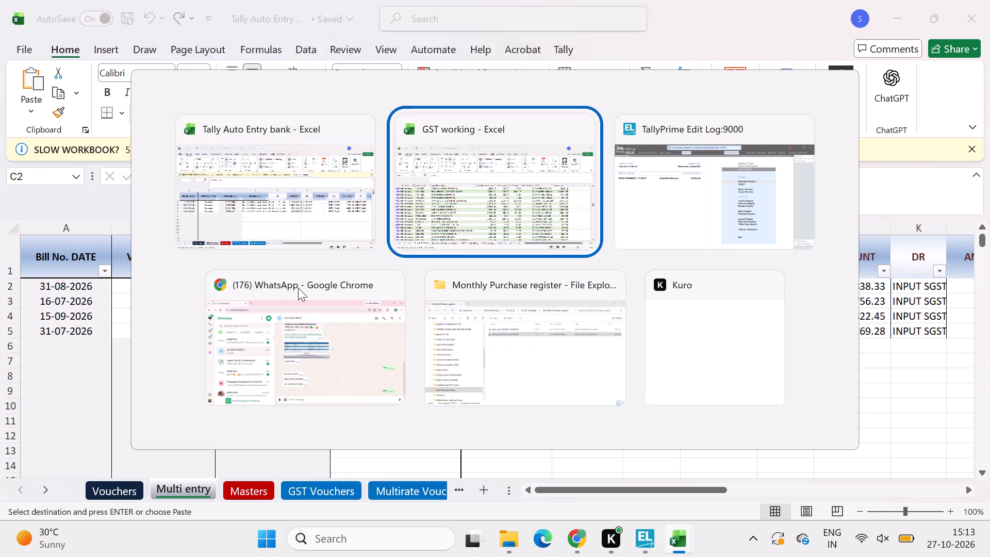
{"action": "key", "text": "alt+Tab"}
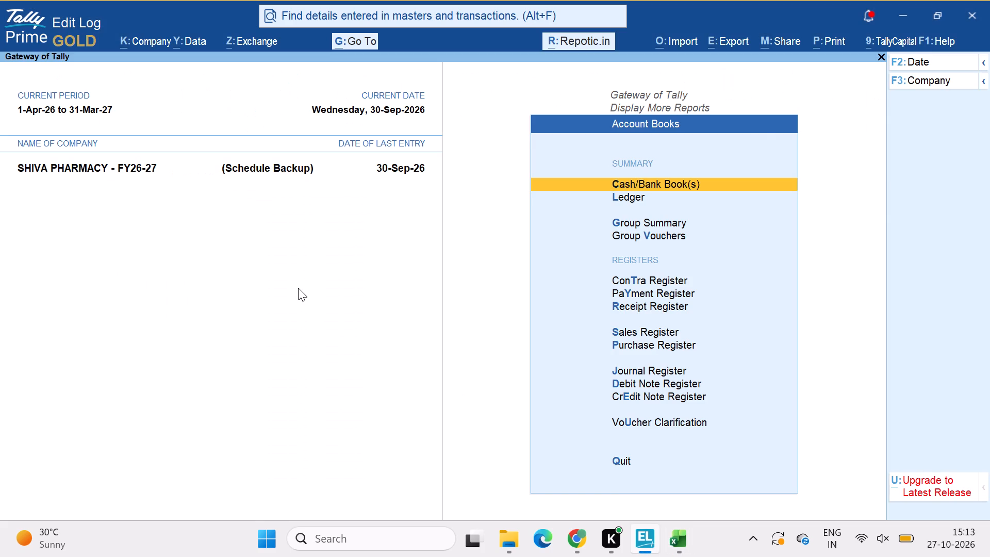
{"action": "type", "text": "dap"}
{"action": "key", "text": "Escape"}
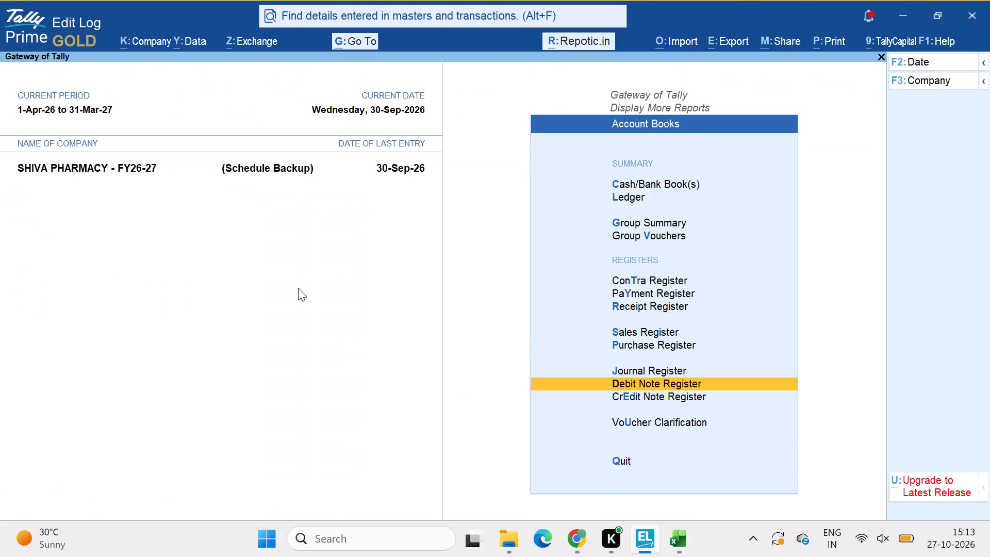
{"action": "key", "text": "Escape"}
{"action": "key", "text": "Escape"}
{"action": "key", "text": "Escape"}
{"action": "key", "text": "Escape"}
{"action": "type", "text": "dap"}
{"action": "key", "text": "Up"}
{"action": "key", "text": "Up"}
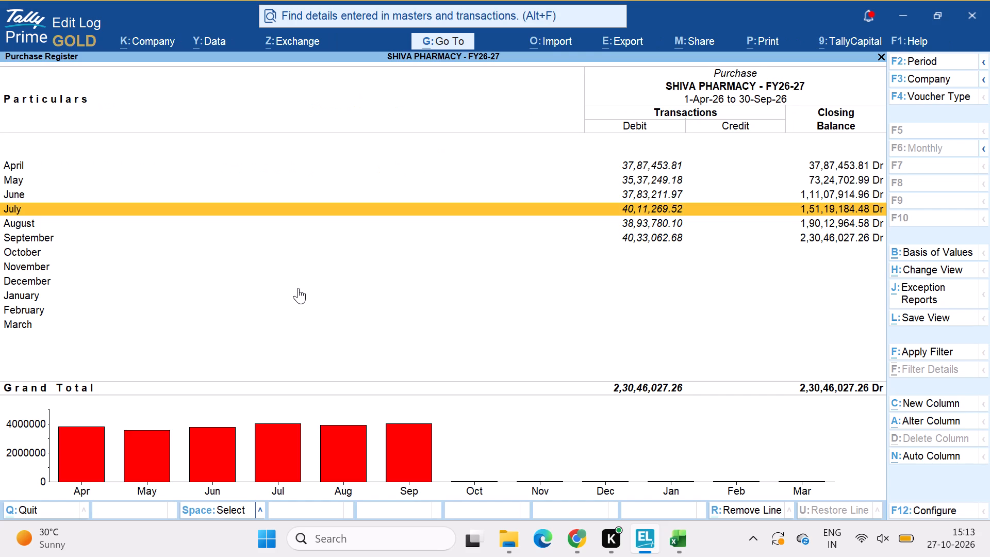
Open the August purchase vouchers in the Purchase Register and filter them by the copied voucher number CR-003560.
{"action": "key", "text": "alt+Tab"}
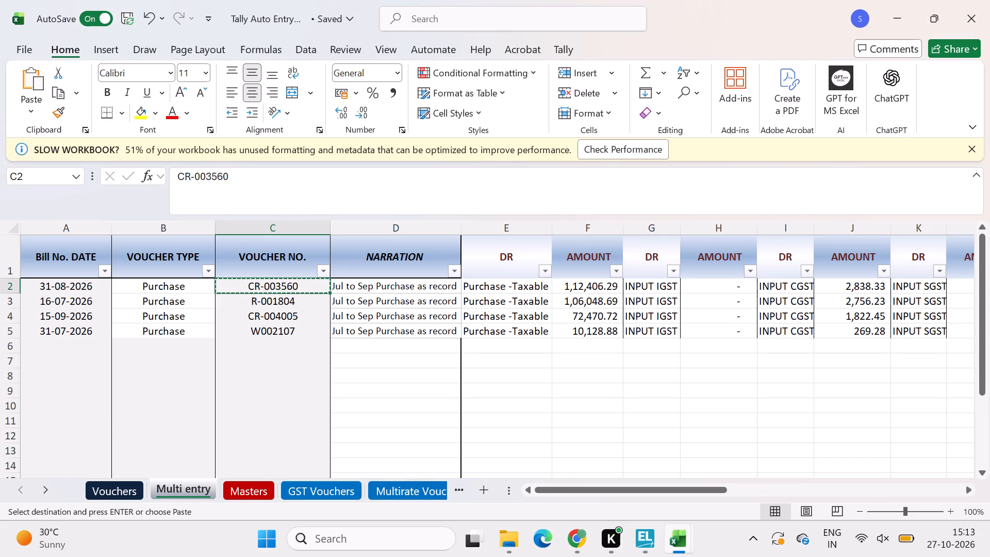
{"action": "key", "text": "alt+Tab"}
{"action": "key", "text": "Down"}
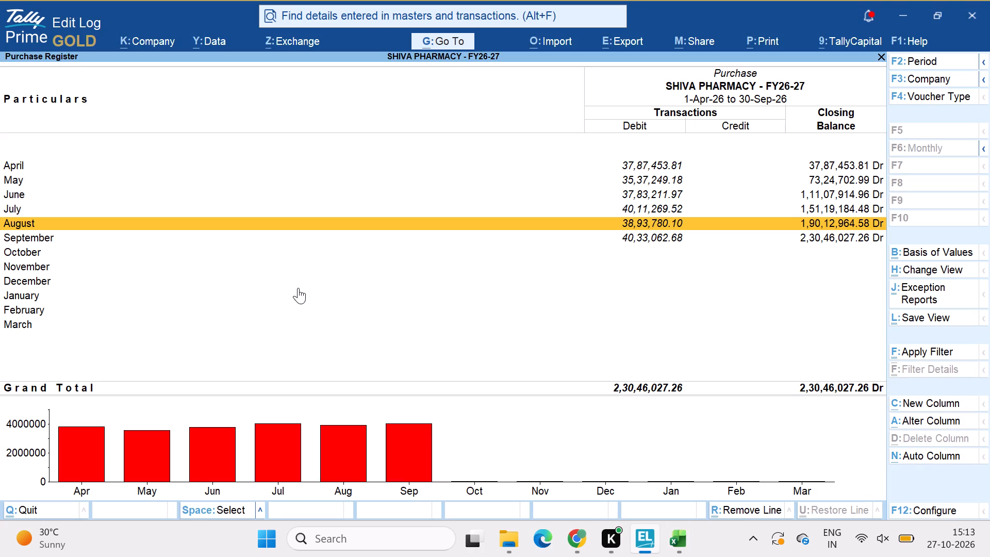
{"action": "key", "text": "Return"}
{"action": "key", "text": "ctrl+f"}
{"action": "key", "text": "ctrl+v"}
{"action": "key", "text": "Return"}
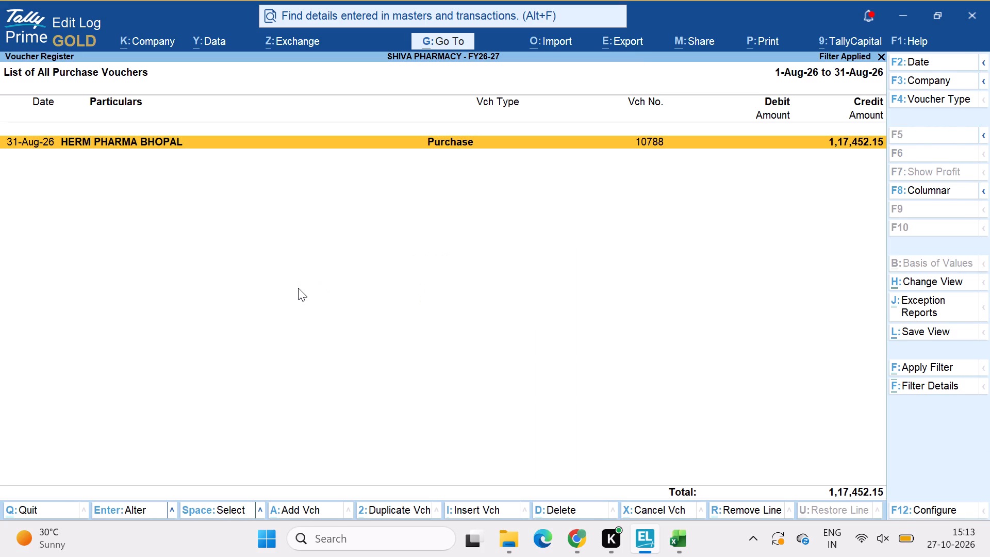
Delete the filtered HERM PHARMA BHOPAL purchase voucher dated 31-Aug-26.
{"action": "key", "text": "alt+d"}
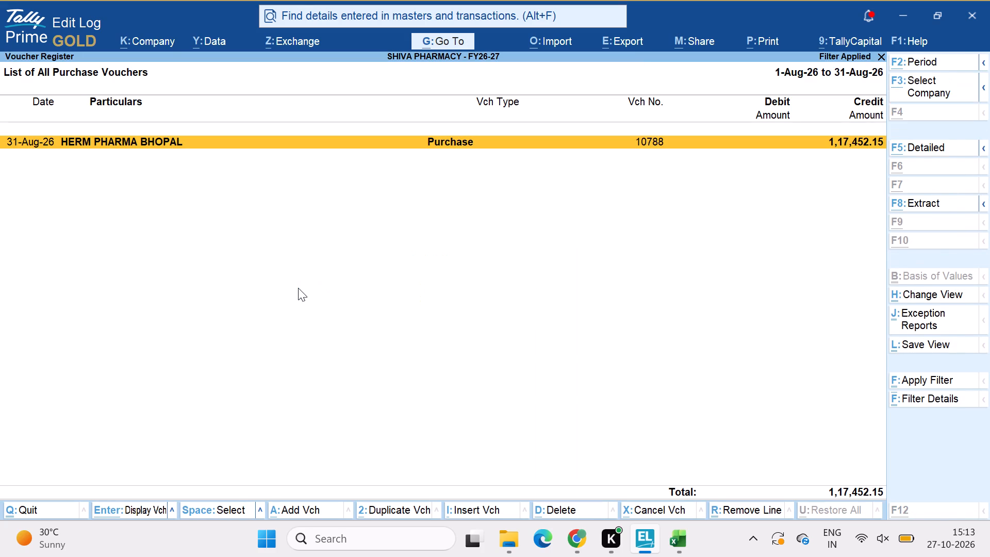
{"action": "key", "text": "Return"}
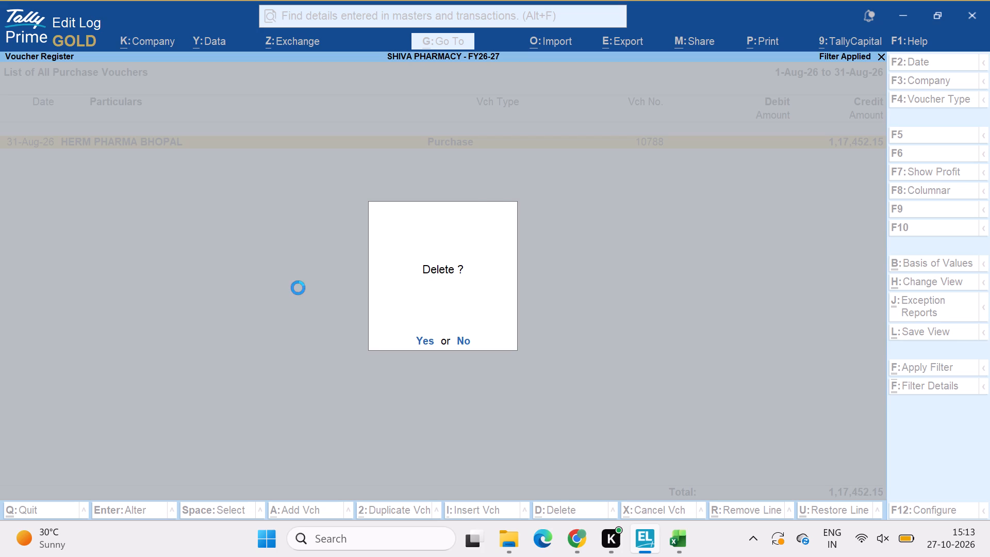
Switch to Excel and copy voucher number R-001804 from row 3 of the Multi entry sheet.
{"action": "key", "text": "alt+Tab"}
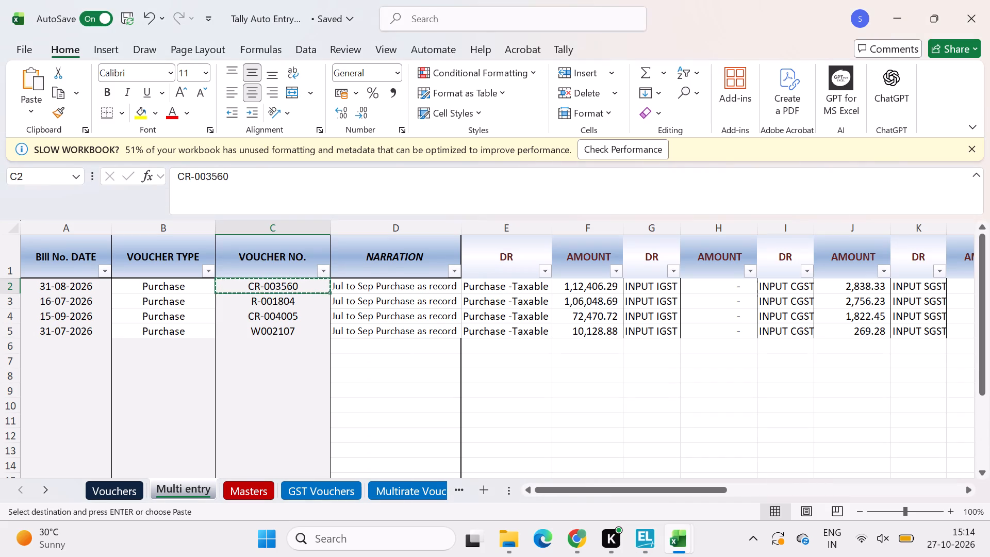
{"action": "left_click", "coordinate": [299, 300]}
{"action": "key", "text": "ctrl+c"}
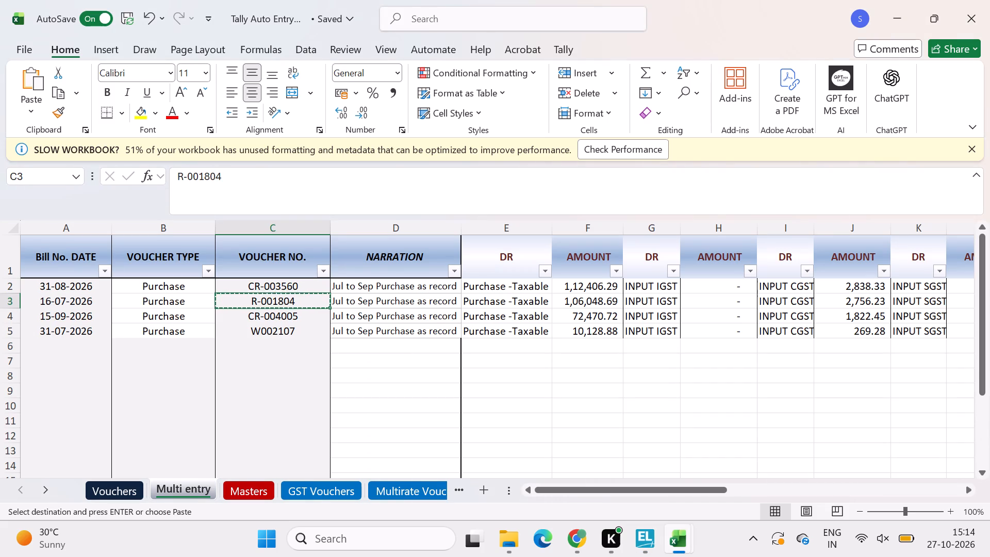
Return to TallyPrime, clear the filter on the August purchase vouchers and go back to the monthly Purchase Register.
{"action": "key", "text": "alt+Tab"}
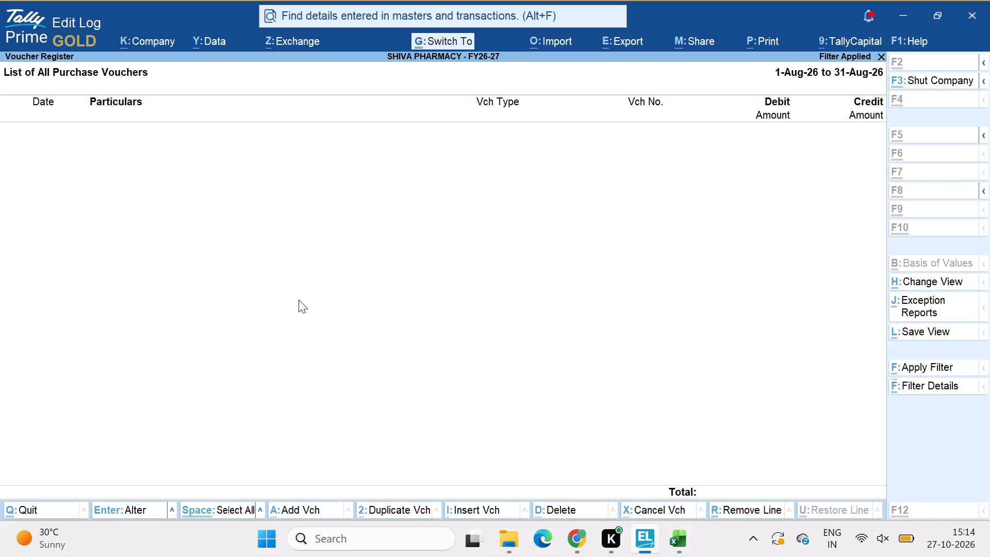
{"action": "key", "text": "Escape"}
{"action": "key", "text": "alt+Tab"}
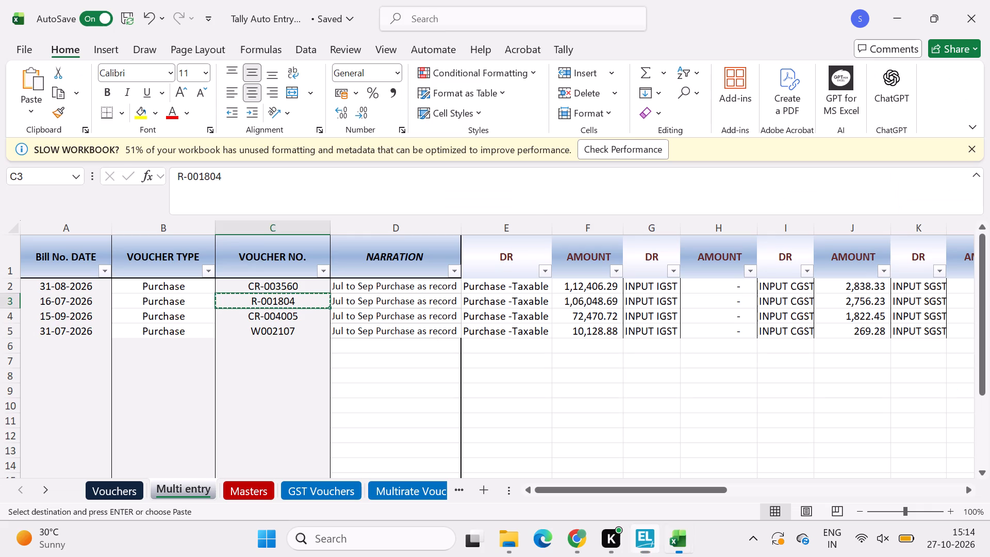
{"action": "key", "text": "alt+Tab"}
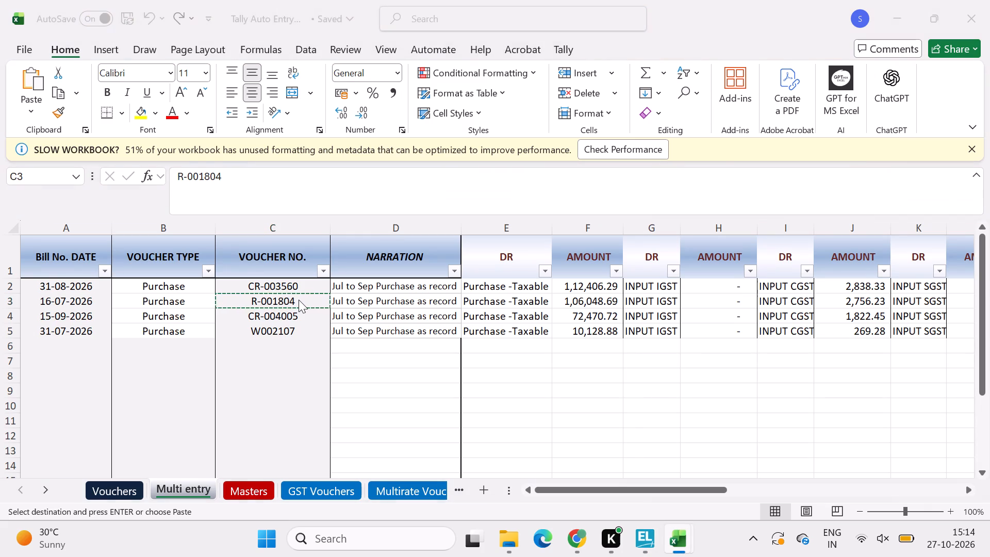
{"action": "key", "text": "alt+Tab"}
{"action": "key", "text": "alt+Tab"}
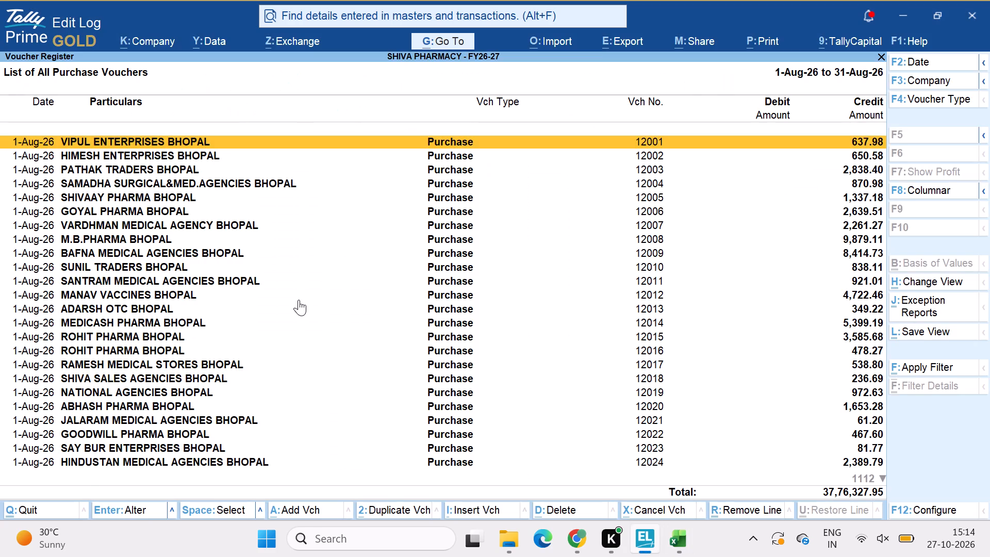
{"action": "key", "text": "Escape"}
Open the July purchase vouchers in the Purchase Register and filter them by the copied voucher number R-001804.
{"action": "key", "text": "Up"}
{"action": "key", "text": "Up"}
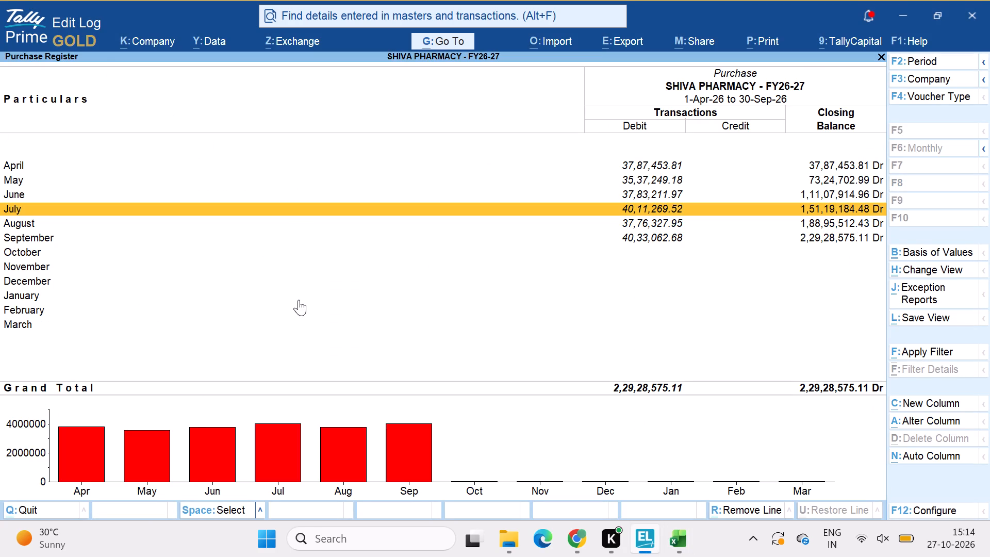
{"action": "key", "text": "Return"}
{"action": "key", "text": "ctrl+f"}
{"action": "key", "text": "ctrl+v"}
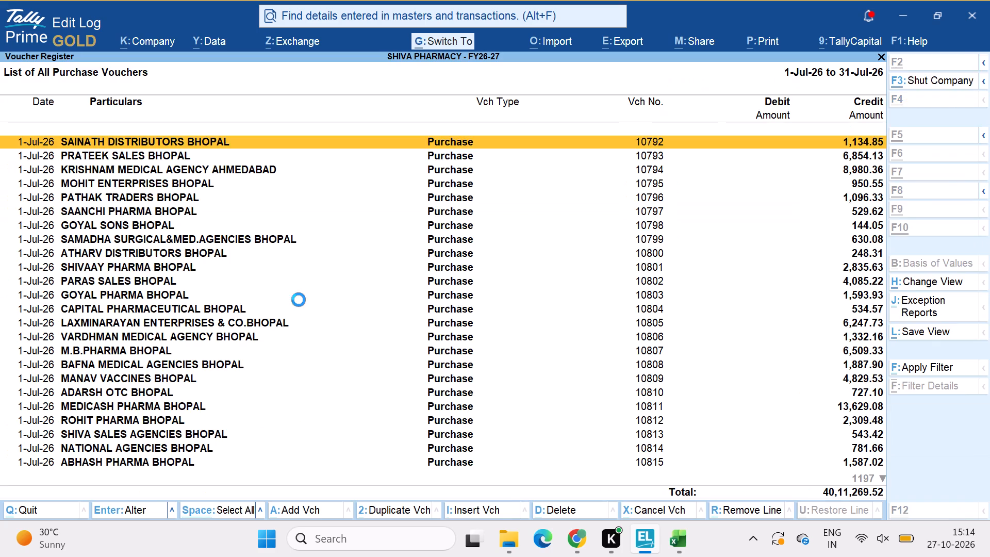
{"action": "key", "text": "Return"}
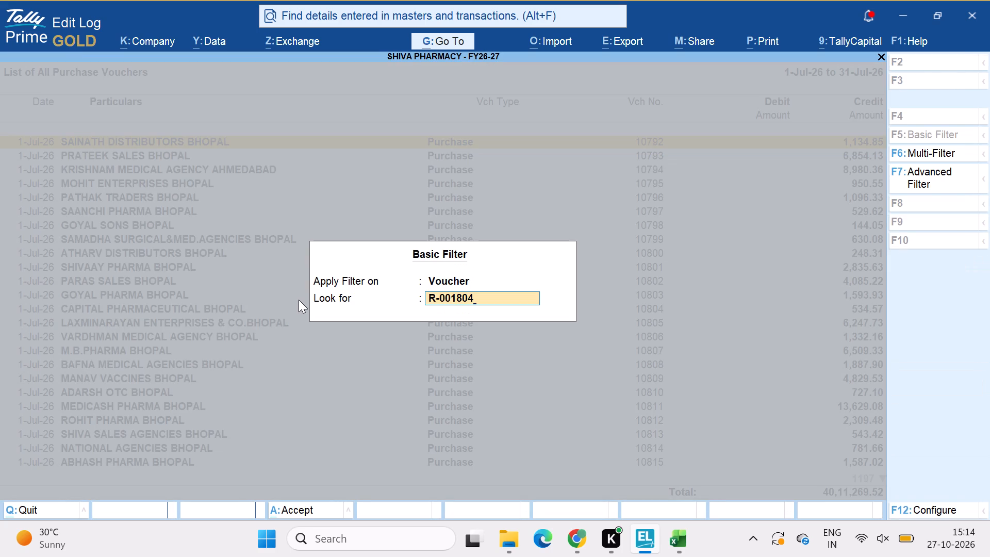
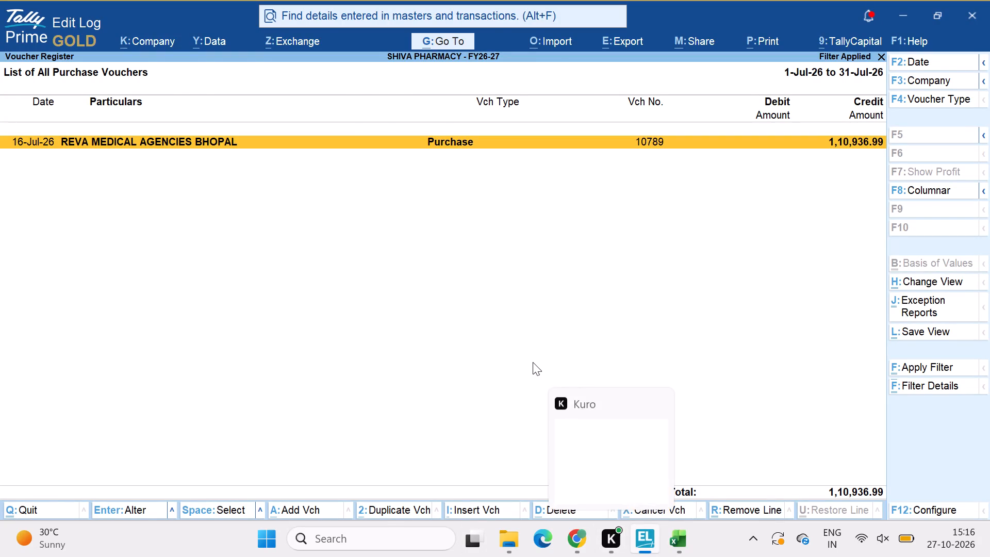
Compare the filtered REVA MEDICAL AGENCIES BHOPAL voucher in TallyPrime with row 3 of the Multi entry sheet in Excel.
{"action": "key", "text": "alt+Tab"}
{"action": "key", "text": "alt+Tab"}
{"action": "key", "text": "alt+Tab"}
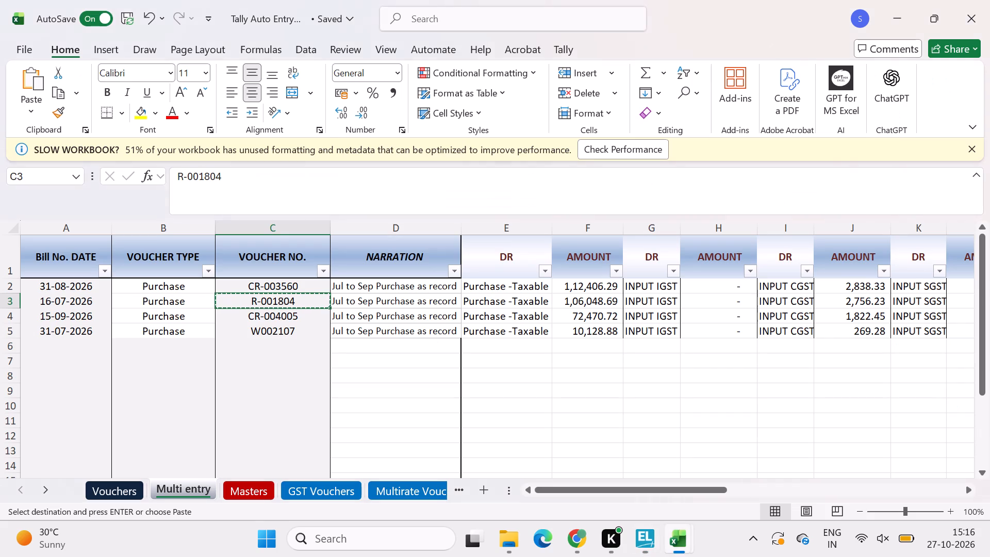
{"action": "key", "text": "alt+Tab"}
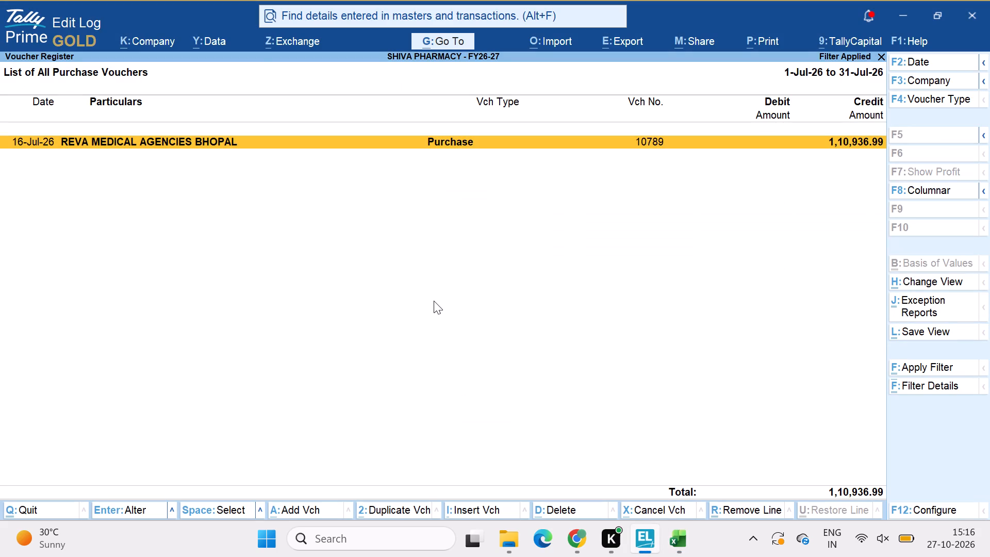
{"action": "key", "text": "alt+Tab"}
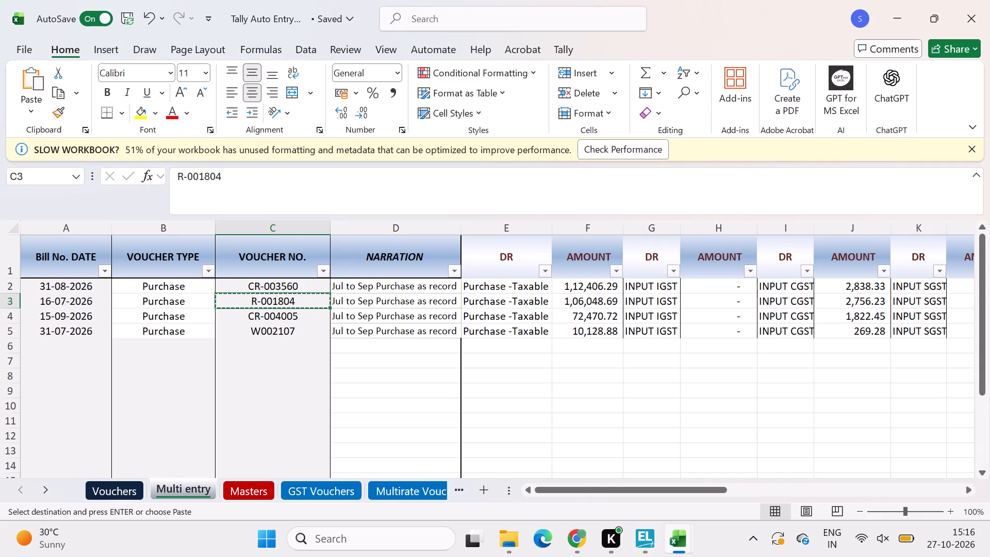
{"action": "key", "text": "alt+Tab"}
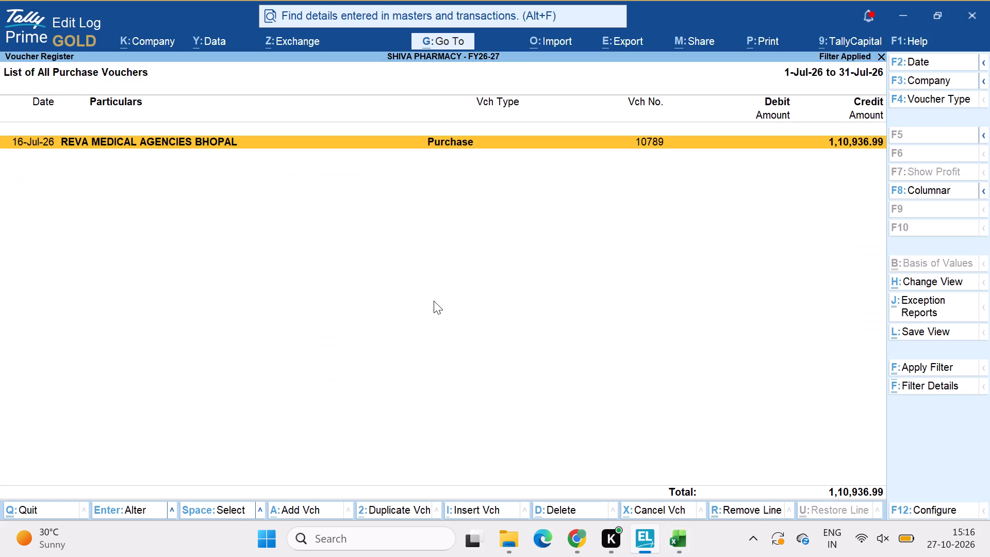
{"action": "key", "text": "alt+Tab"}
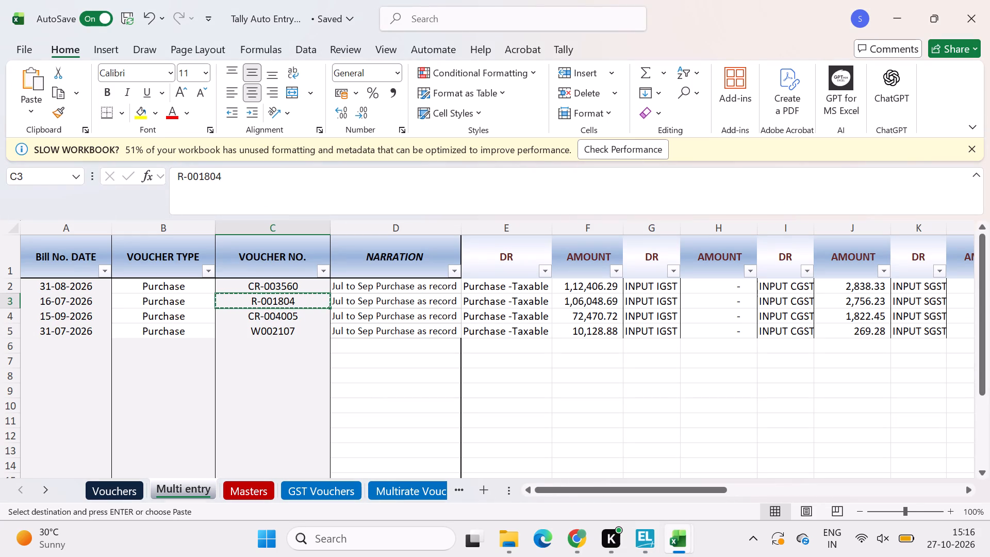
{"action": "key", "text": "Left"}
{"action": "key", "text": "Left"}
{"action": "key", "text": "Left"}
{"action": "key", "text": "Left"}
{"action": "key", "text": "Left"}
{"action": "key", "text": "Left"}
{"action": "key", "text": "Left"}
{"action": "key", "text": "Left"}
{"action": "key", "text": "Left"}
{"action": "key", "text": "Left"}
{"action": "key", "text": "Left"}
{"action": "key", "text": "Left"}
{"action": "key", "text": "Left"}
{"action": "key", "text": "Left"}
{"action": "key", "text": "Left"}
{"action": "key", "text": "Left"}
{"action": "key", "text": "Left"}
{"action": "key", "text": "Left"}
{"action": "key", "text": "Left"}
{"action": "key", "text": "Left"}
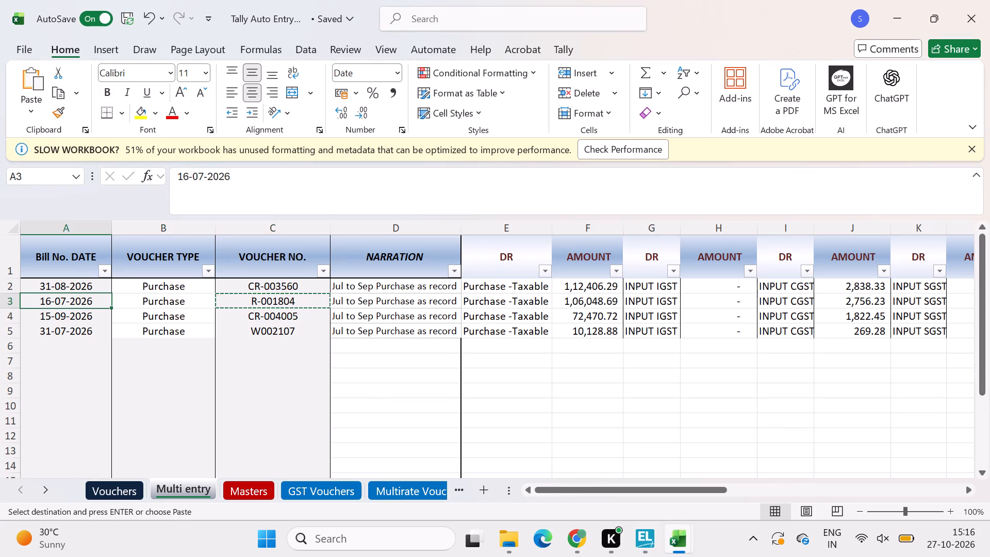
Return to TallyPrime, delete the filtered REVA MEDICAL AGENCIES BHOPAL purchase voucher dated 16-Jul-26 and clear the filter.
{"action": "key", "text": "alt+Tab"}
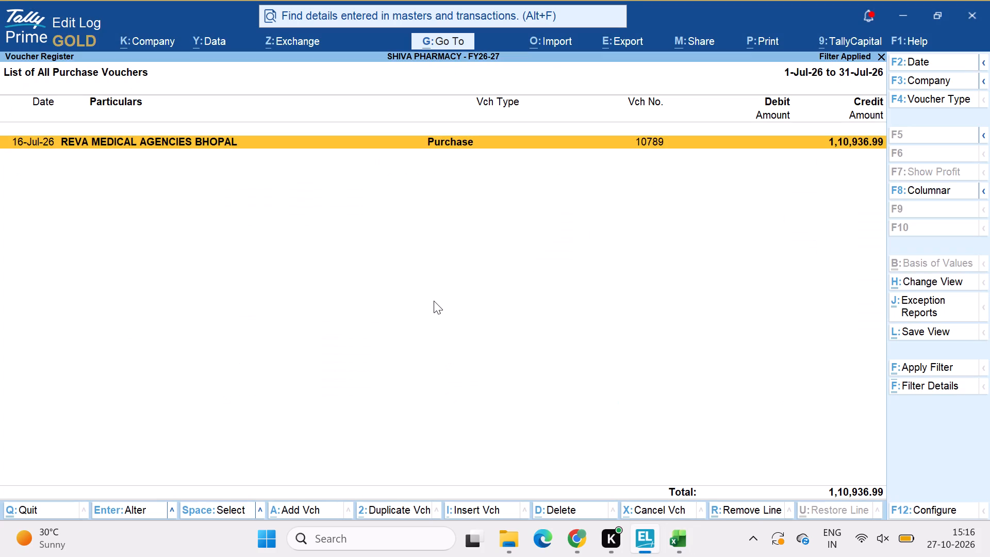
{"action": "key", "text": "Return"}
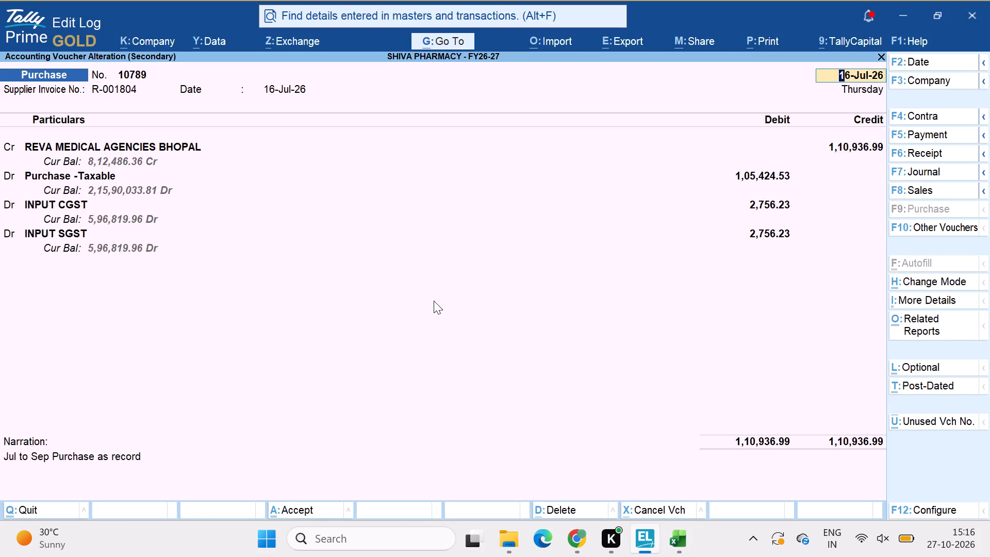
{"action": "key", "text": "alt+d"}
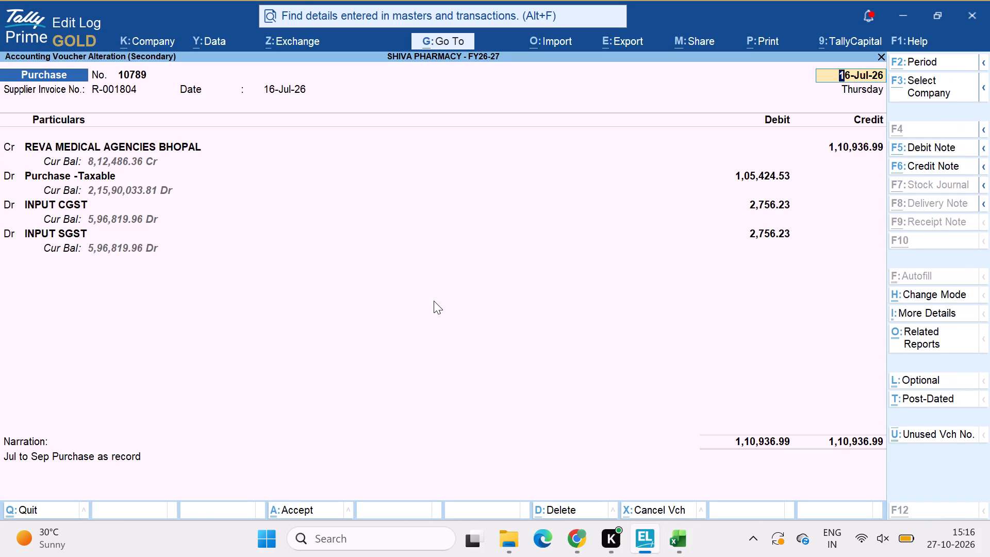
{"action": "key", "text": "Return"}
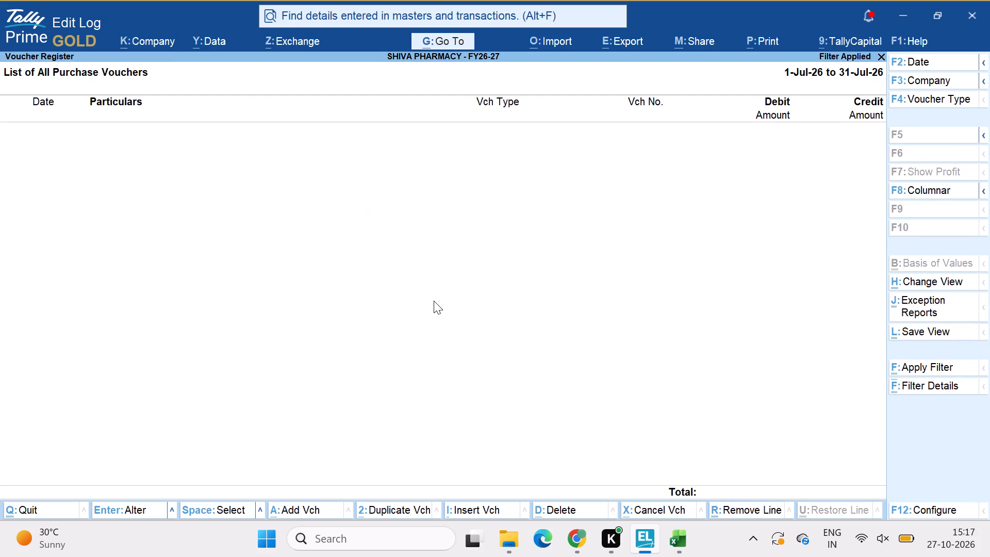
{"action": "key", "text": "Escape"}
Switch to Excel and copy voucher number CR-004005 from row 4 of the Multi entry sheet.
{"action": "key", "text": "alt+Tab"}
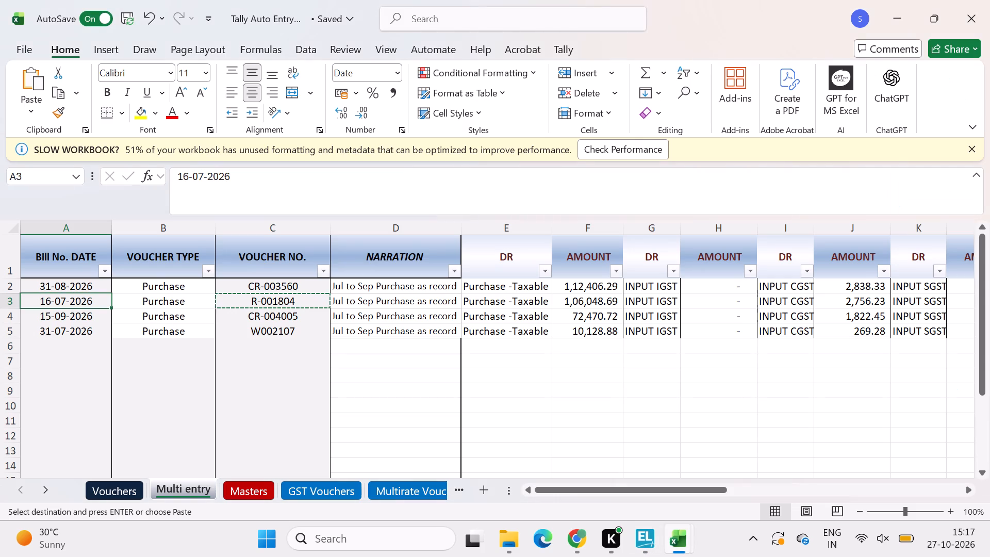
{"action": "key", "text": "Down"}
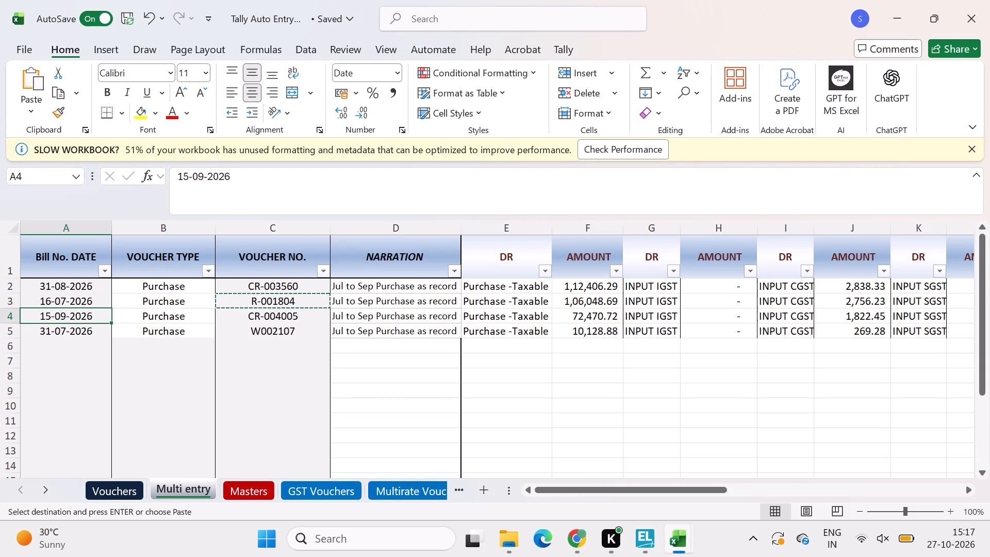
{"action": "key", "text": "Right"}
{"action": "key", "text": "Right"}
{"action": "key", "text": "ctrl+c"}
Return to TallyPrime, open the September purchase vouchers in the Purchase Register and filter them by the copied voucher number CR-004005.
{"action": "key", "text": "alt+Tab"}
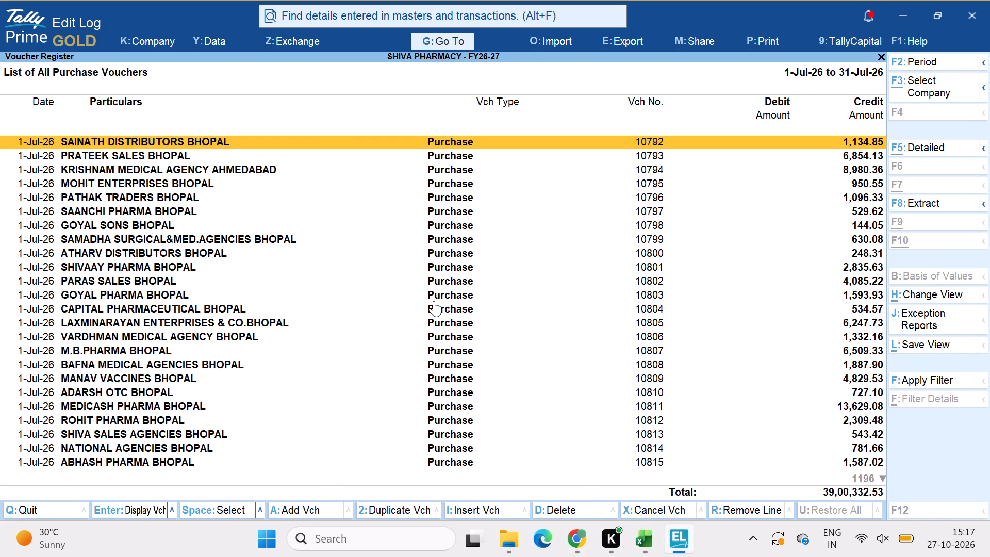
{"action": "key", "text": "alt+Tab"}
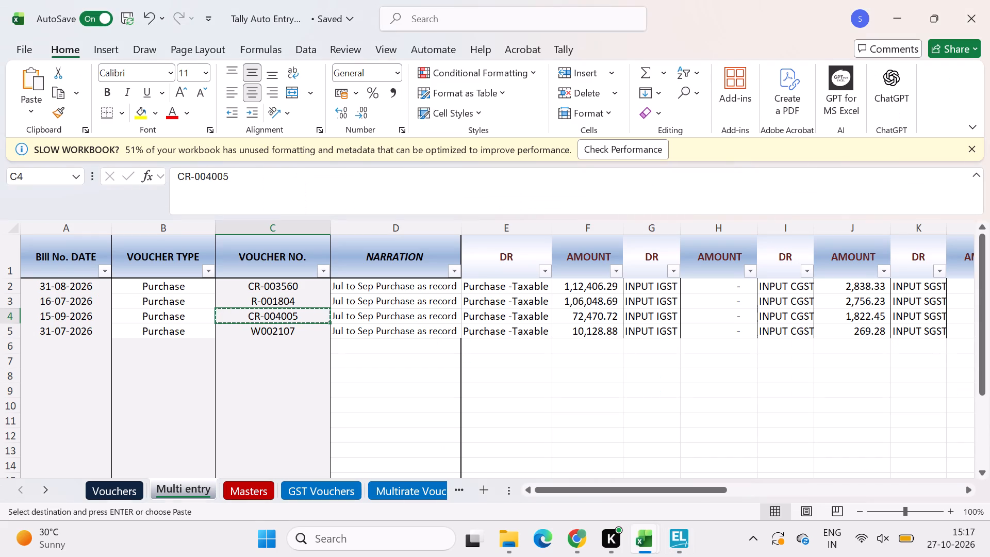
{"action": "key", "text": "alt+Tab"}
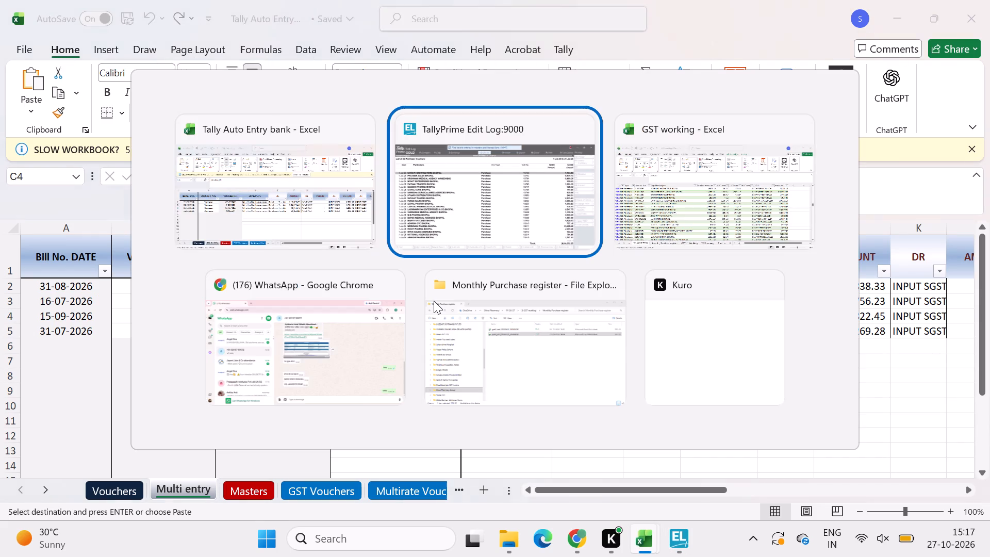
{"action": "key", "text": "Escape"}
{"action": "key", "text": "Down"}
{"action": "key", "text": "Up"}
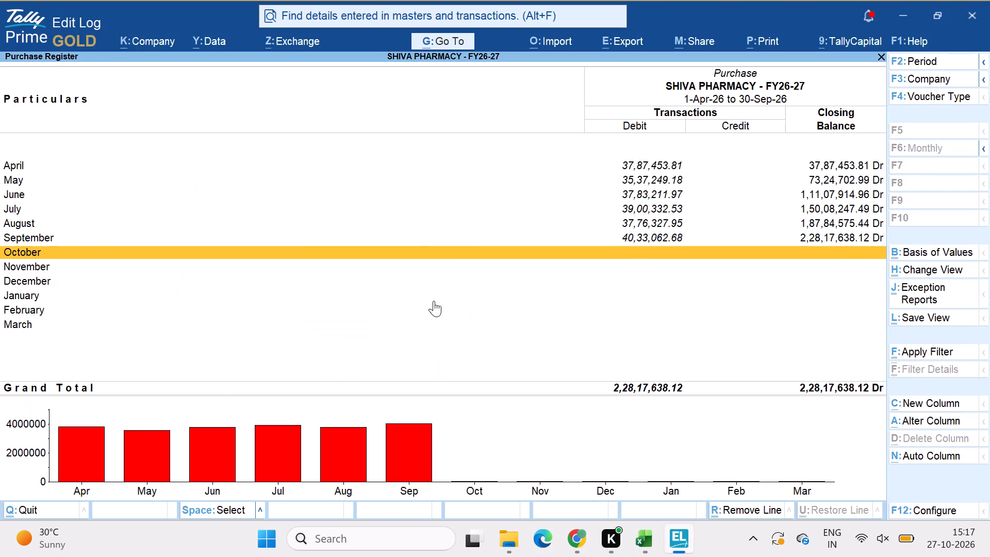
{"action": "key", "text": "Return"}
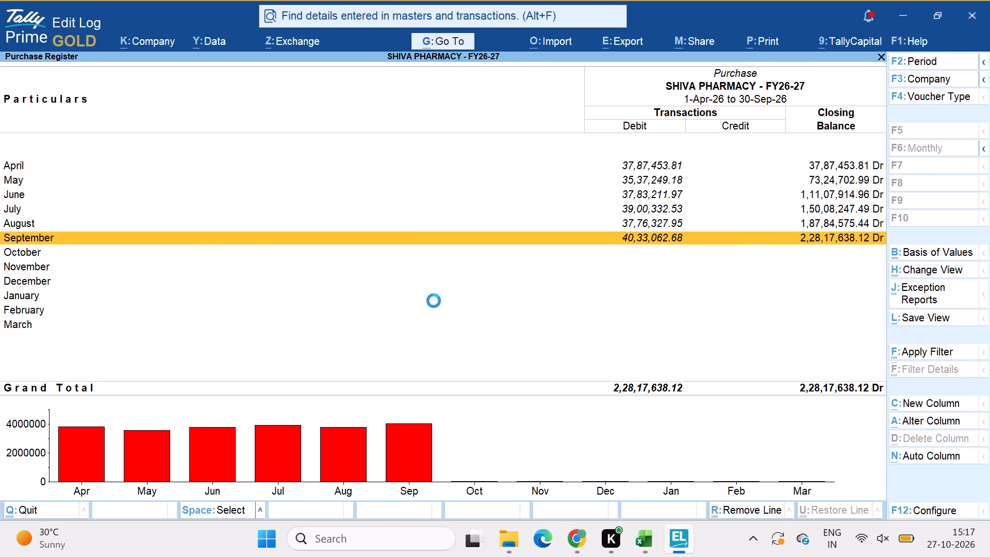
{"action": "key", "text": "ctrl+f"}
{"action": "key", "text": "ctrl+v"}
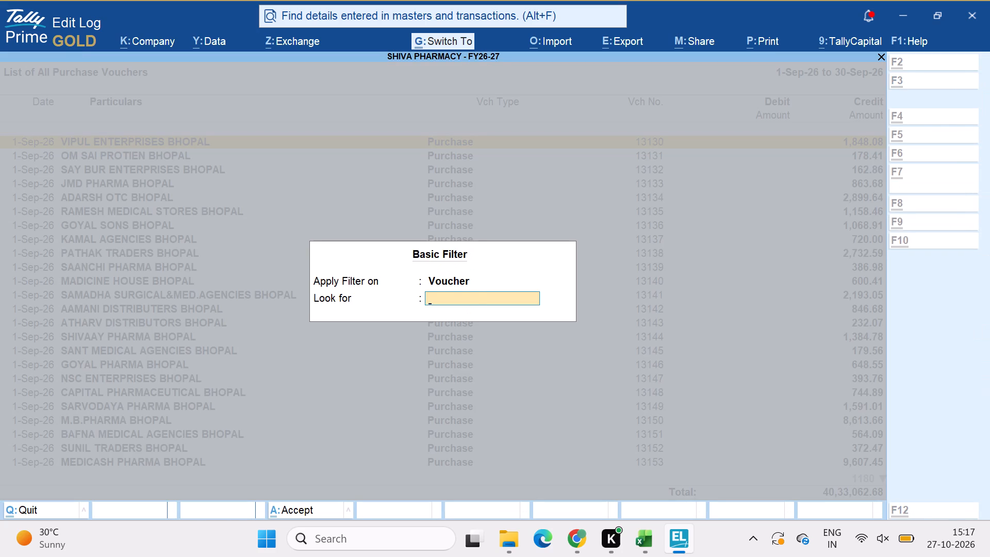
{"action": "key", "text": "Return"}
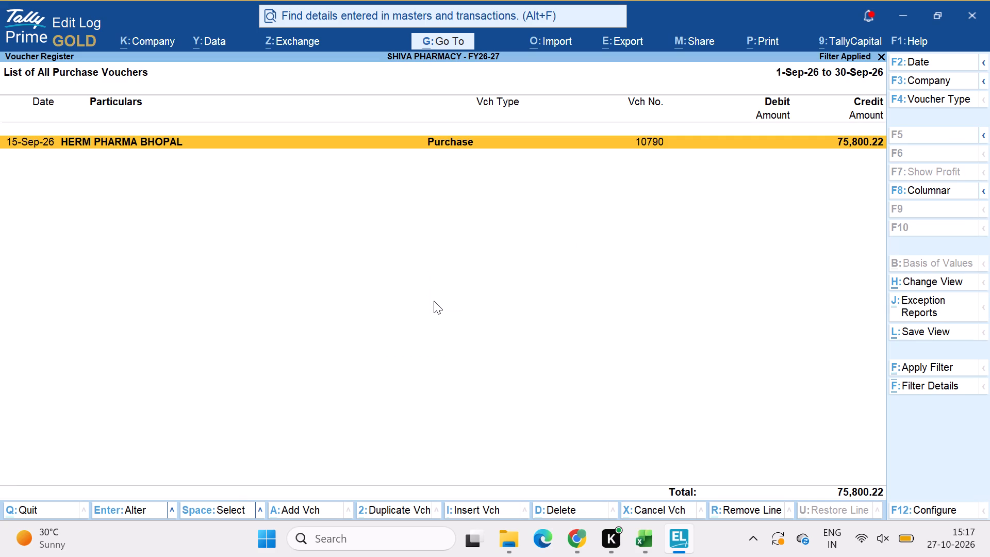
Check the filtered HERM PHARMA BHOPAL voucher dated 15-Sep-26 against row 4 in Excel and delete it in TallyPrime.
{"action": "key", "text": "alt+Tab"}
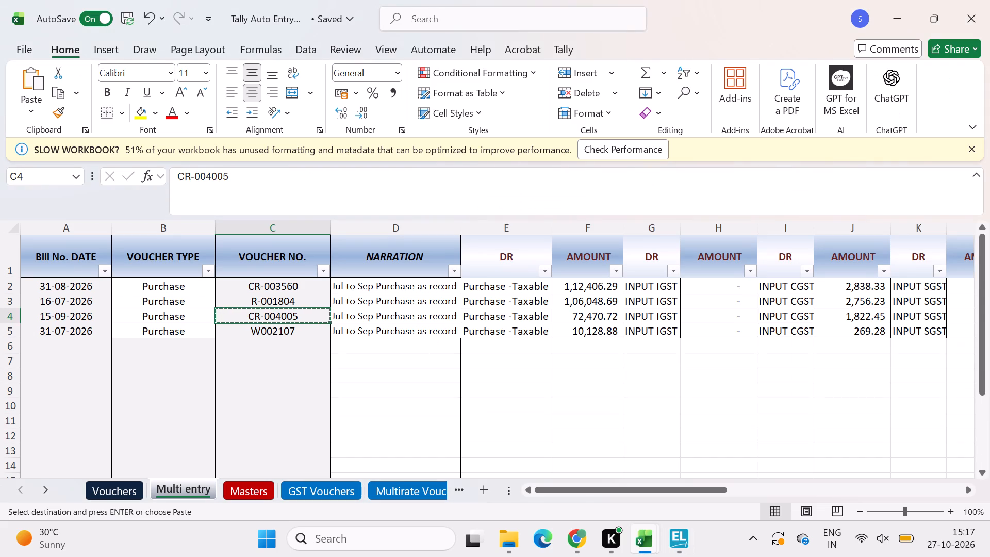
{"action": "key", "text": "alt+Tab"}
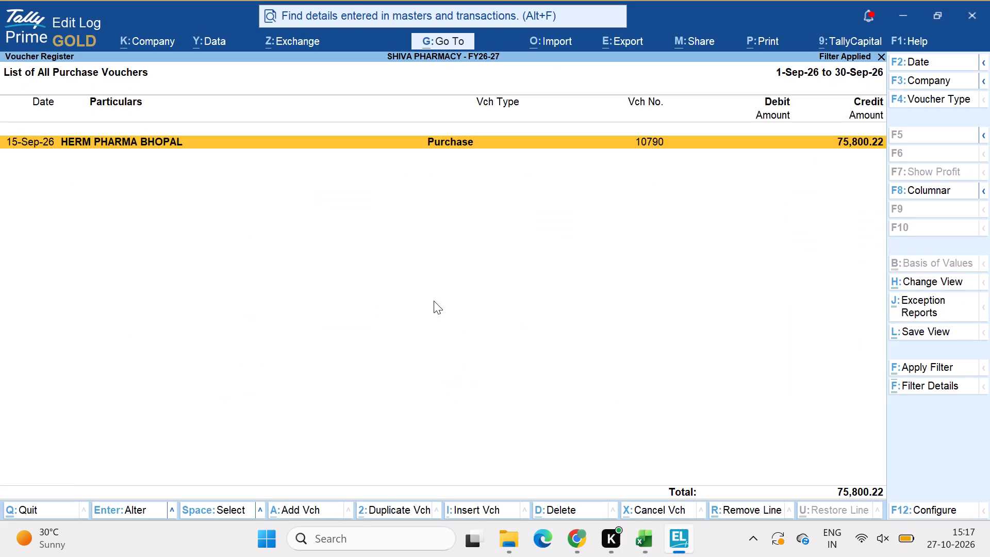
{"action": "key", "text": "alt+d"}
{"action": "key", "text": "Return"}
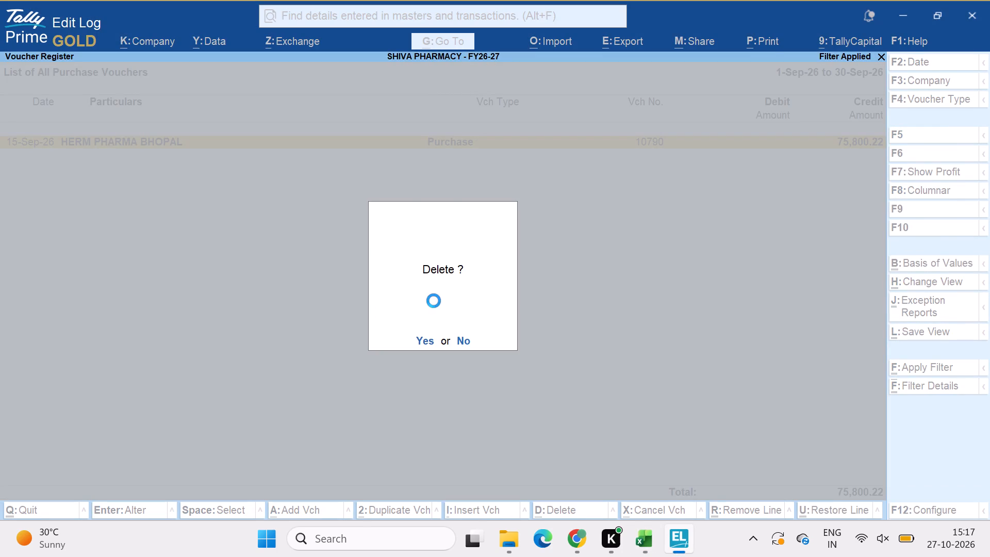
Switch to Excel and copy voucher number W002107 from row 5 of the Multi entry sheet.
{"action": "key", "text": "alt+Tab"}
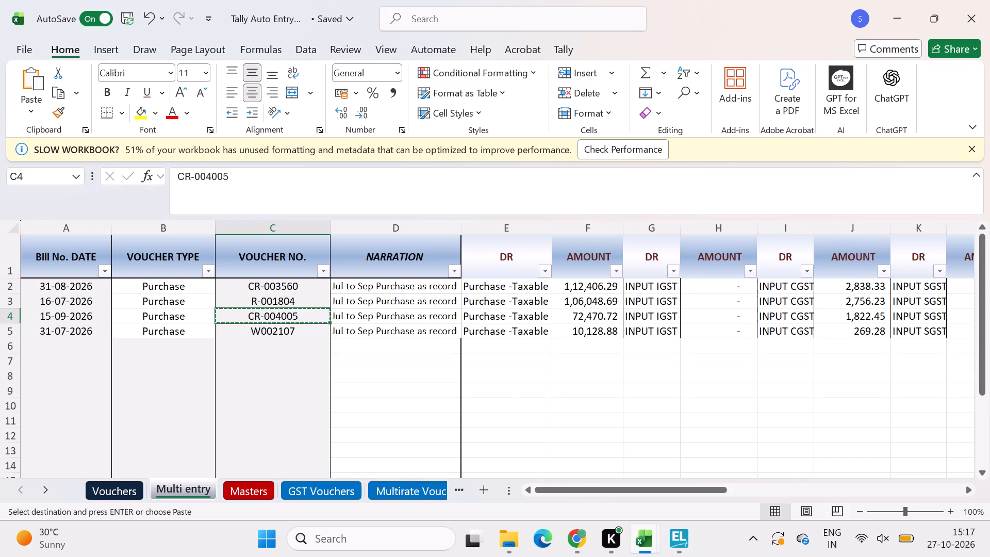
{"action": "left_click", "coordinate": [264, 332]}
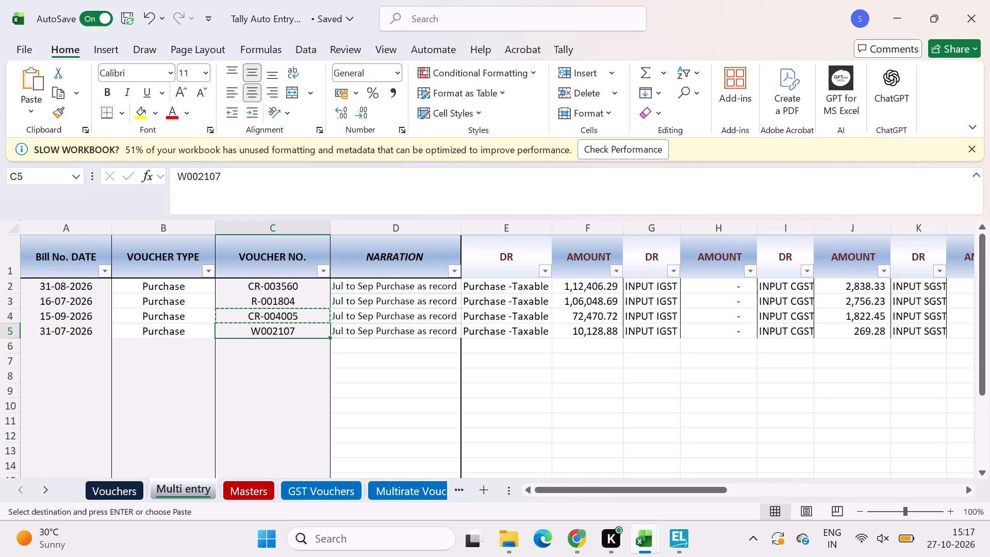
{"action": "scroll", "coordinate": [496, 392], "scroll_direction": "left", "scroll_amount": 3}
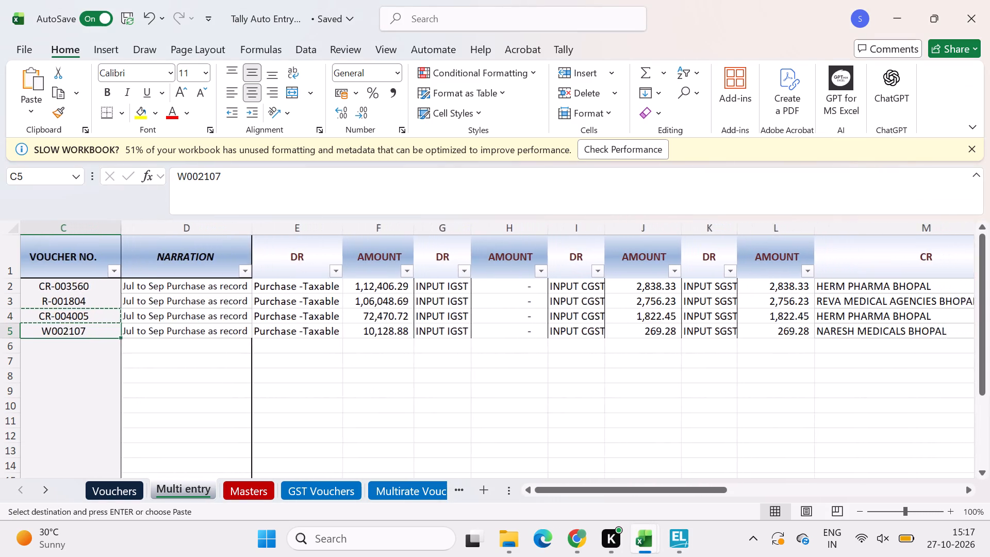
{"action": "scroll", "coordinate": [496, 392], "scroll_direction": "left", "scroll_amount": 1}
{"action": "scroll", "coordinate": [496, 392], "scroll_direction": "right", "scroll_amount": 2}
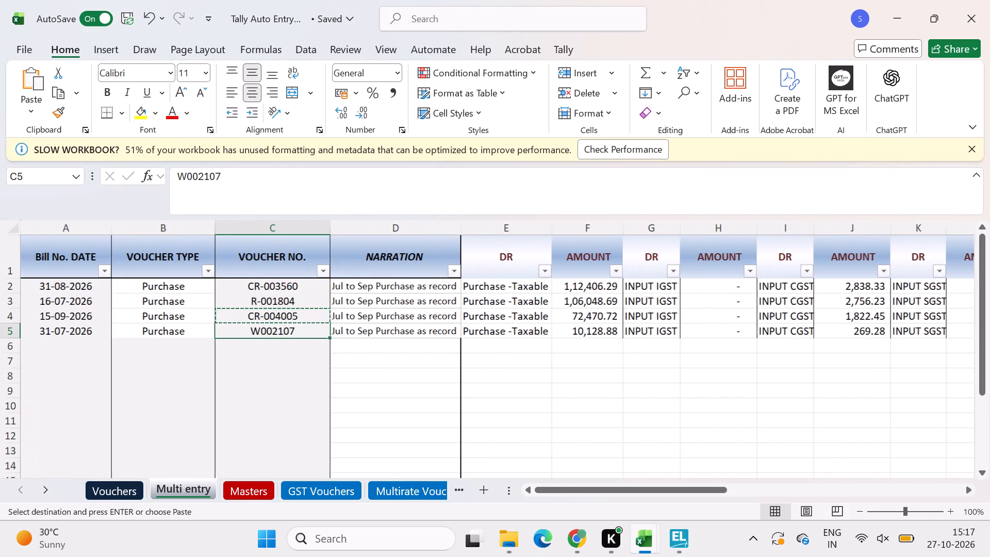
{"action": "key", "text": "ctrl+c"}
{"action": "key", "text": "Tab"}
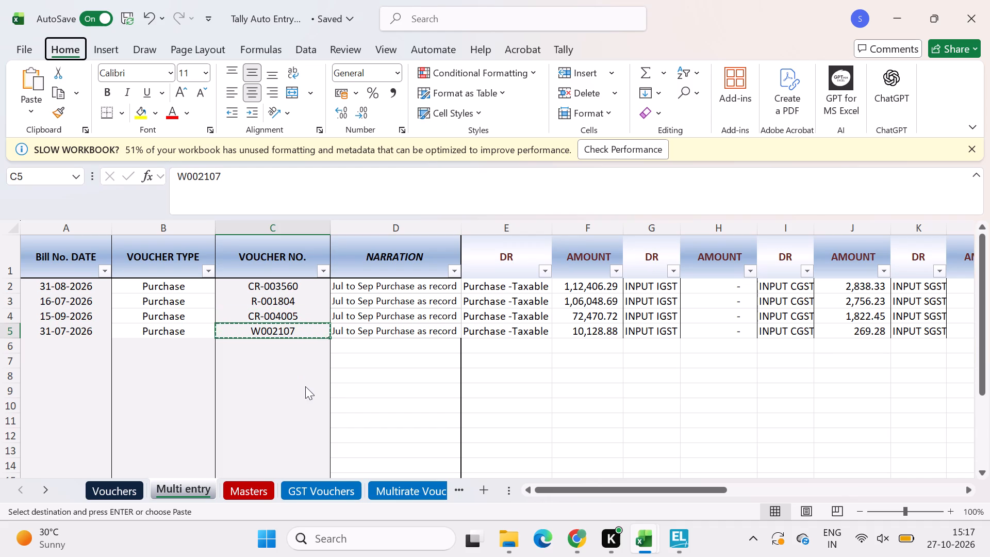
Return to TallyPrime, leave the September list, open the July purchase vouchers and filter them by the copied voucher number W002107.
{"action": "key", "text": "alt+Tab"}
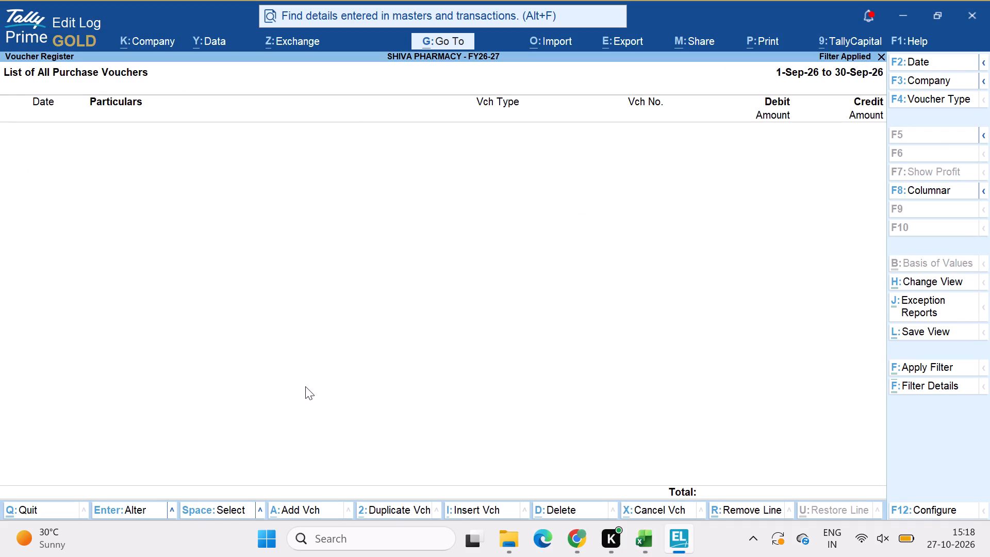
{"action": "key", "text": "alt+Tab"}
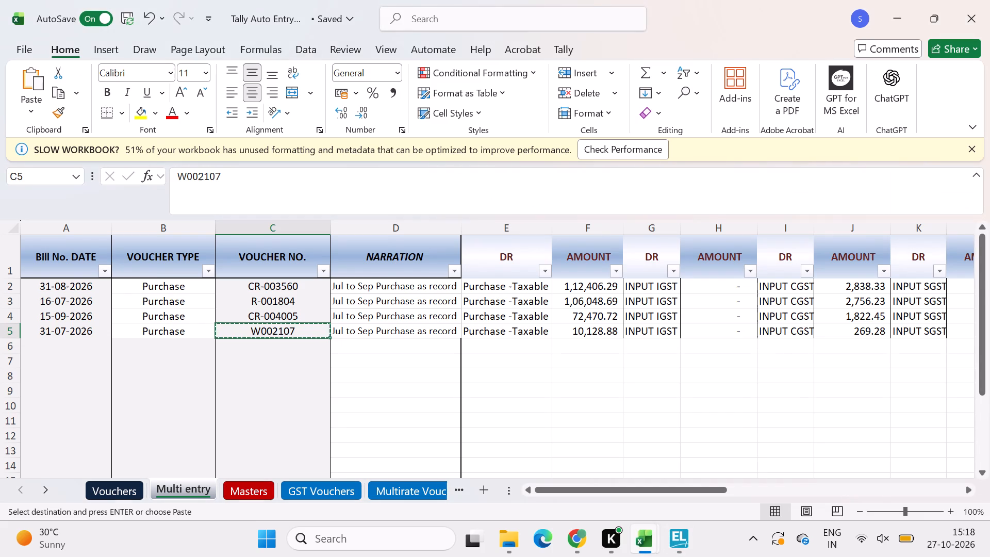
{"action": "key", "text": "alt+Tab"}
{"action": "key", "text": "Escape"}
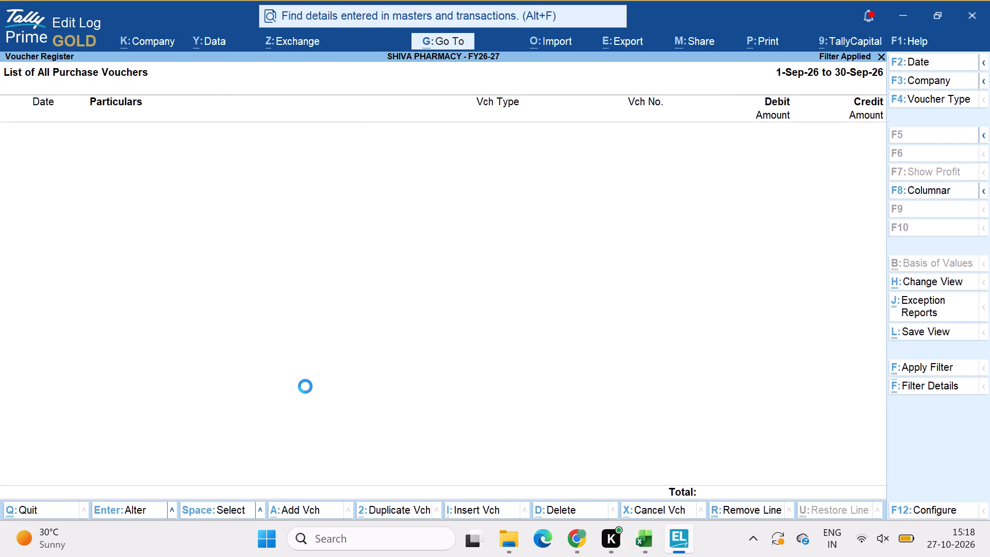
{"action": "key", "text": "Up"}
{"action": "key", "text": "Escape"}
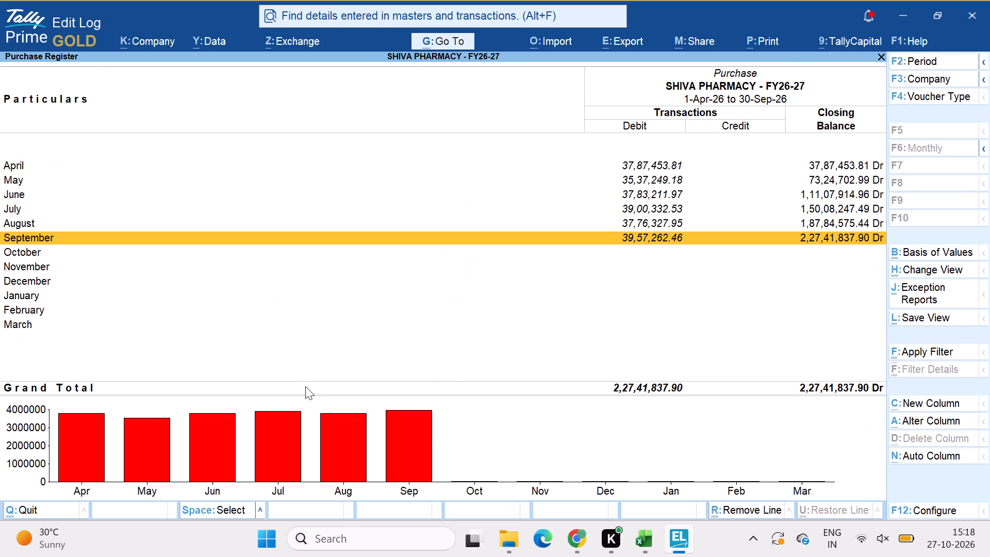
{"action": "key", "text": "Up"}
{"action": "key", "text": "Up"}
{"action": "key", "text": "Return"}
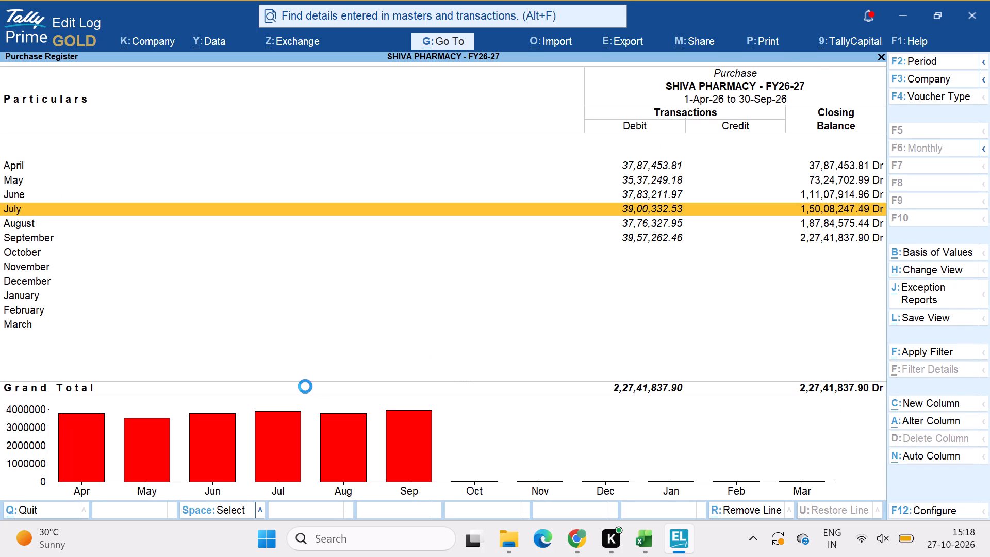
{"action": "key", "text": "ctrl+f"}
{"action": "key", "text": "ctrl+v"}
{"action": "key", "text": "Return"}
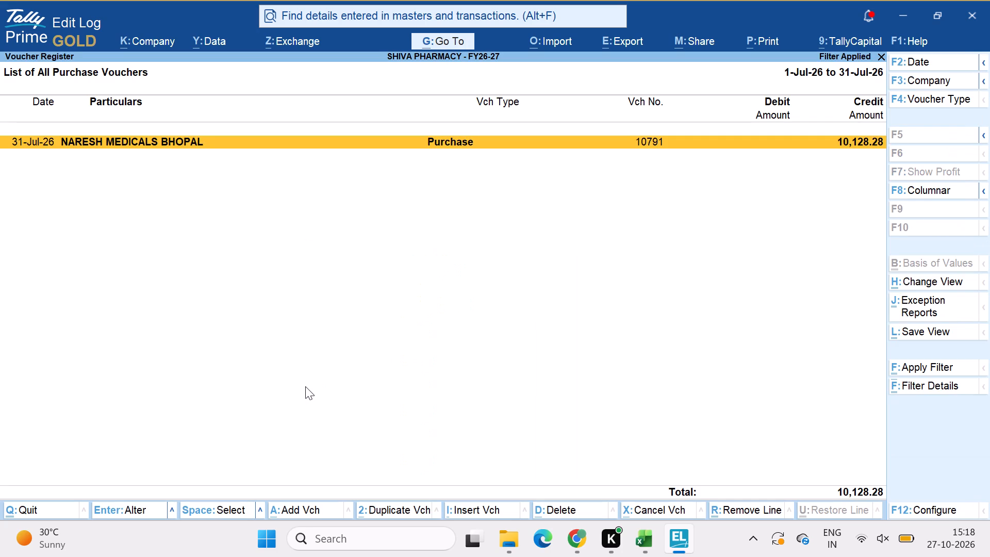
Open the filtered NARESH MEDICALS BHOPAL purchase voucher dated 31-Jul-26 and delete it.
{"action": "key", "text": "Return"}
{"action": "key", "text": "alt+d"}
{"action": "key", "text": "Return"}
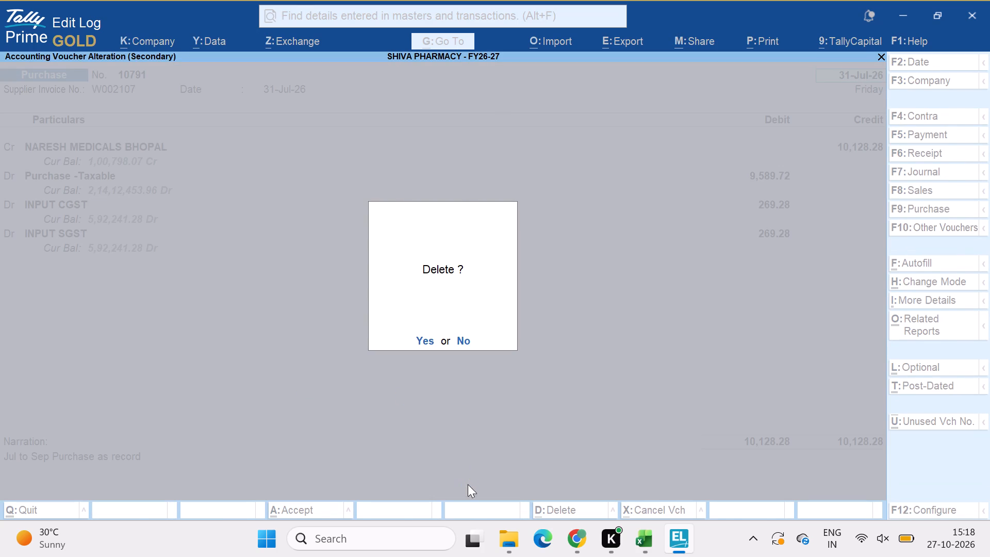
{"action": "key", "text": "Tab"}
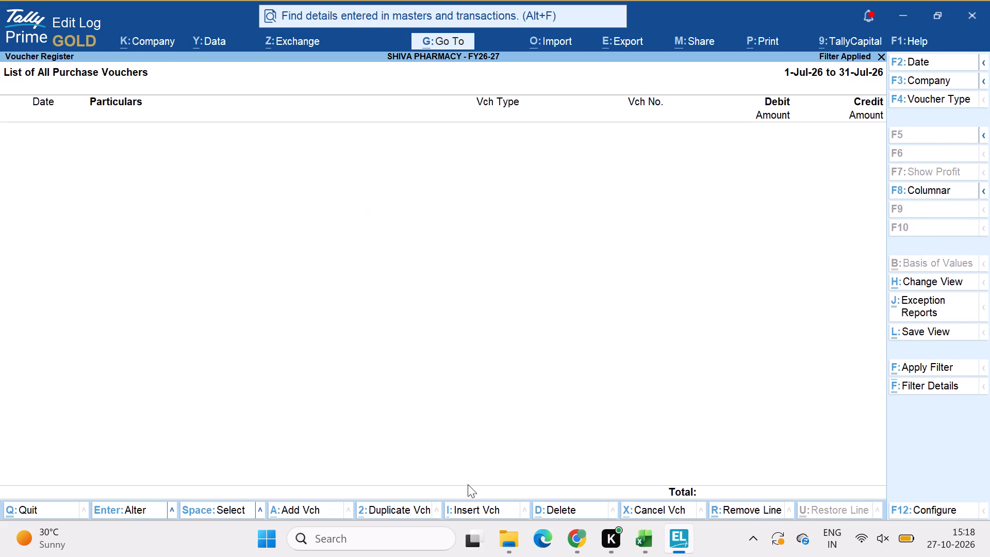
Switch to Excel and export the Multi entry vouchers as a Tally voucher XML, saving over 123.xml in the Desktop folder.
{"action": "key", "text": "alt+Tab"}
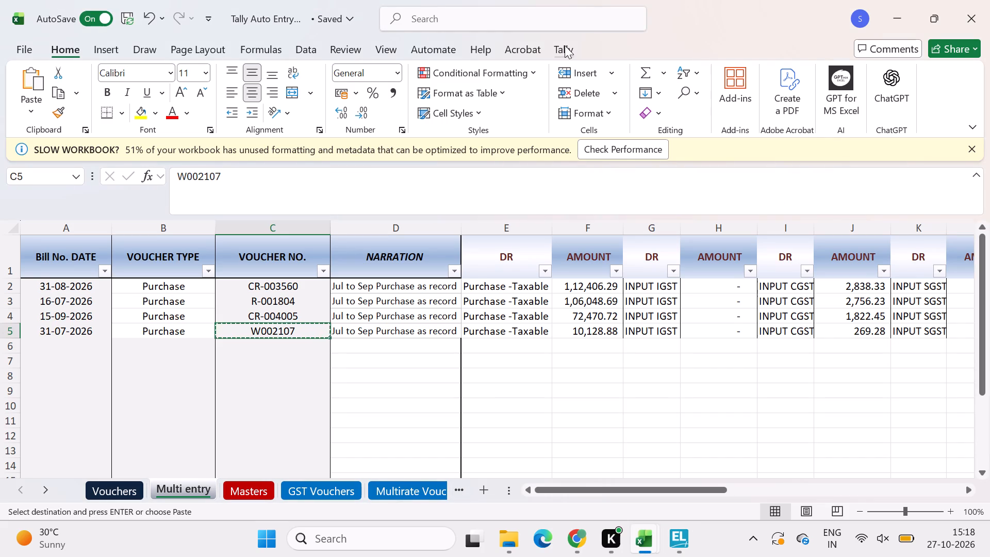
{"action": "left_click", "coordinate": [563, 45]}
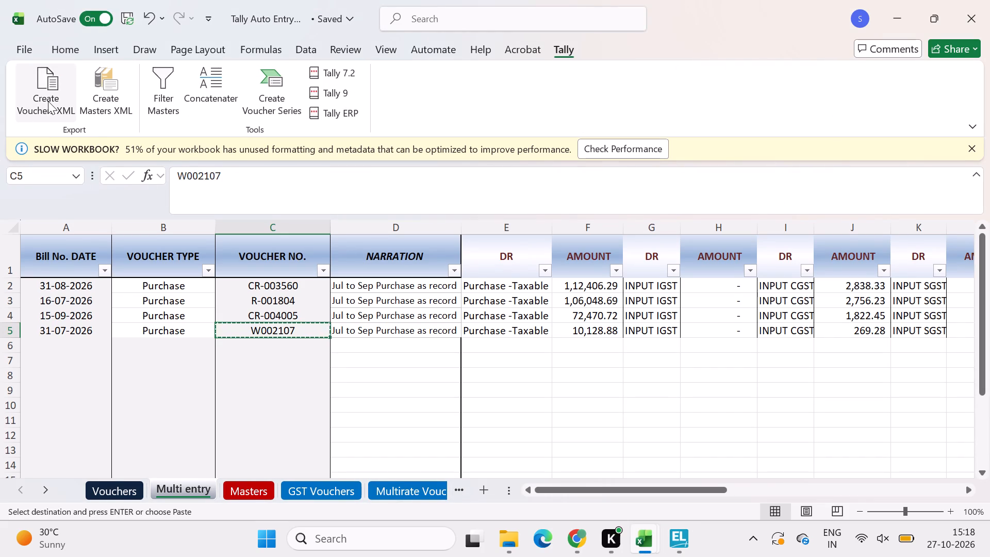
{"action": "left_click", "coordinate": [48, 101]}
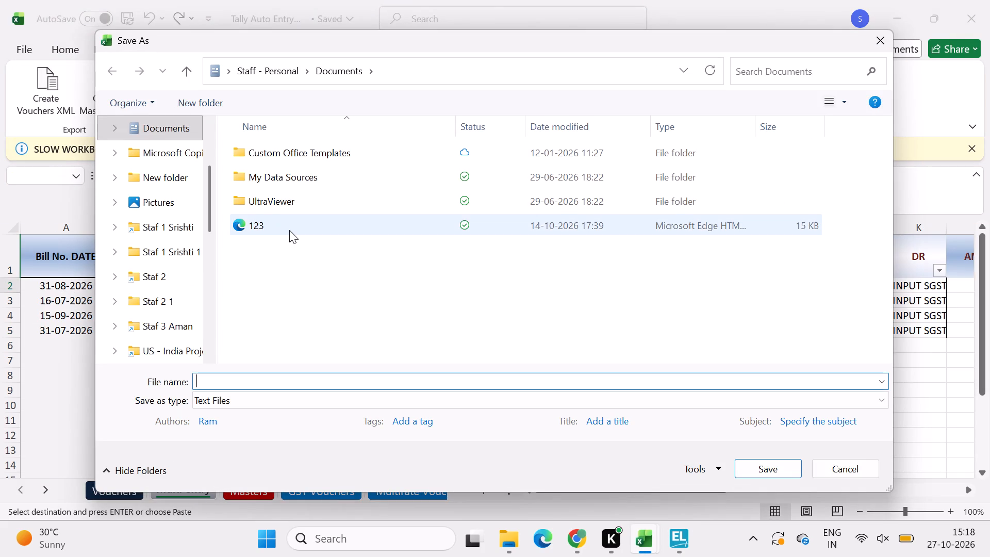
{"action": "scroll", "coordinate": [162, 177], "scroll_direction": "up", "scroll_amount": 7}
{"action": "double_click", "coordinate": [168, 132]}
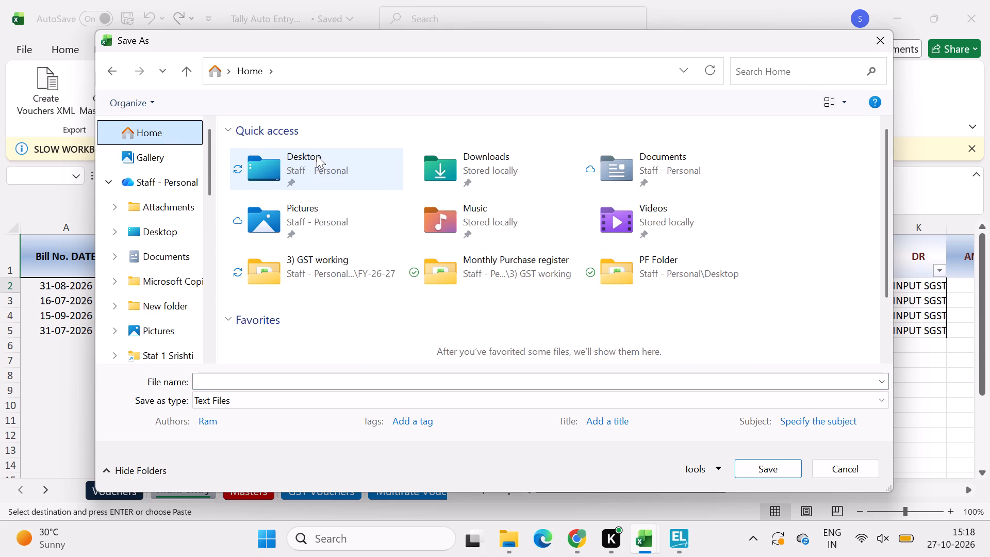
{"action": "double_click", "coordinate": [351, 169]}
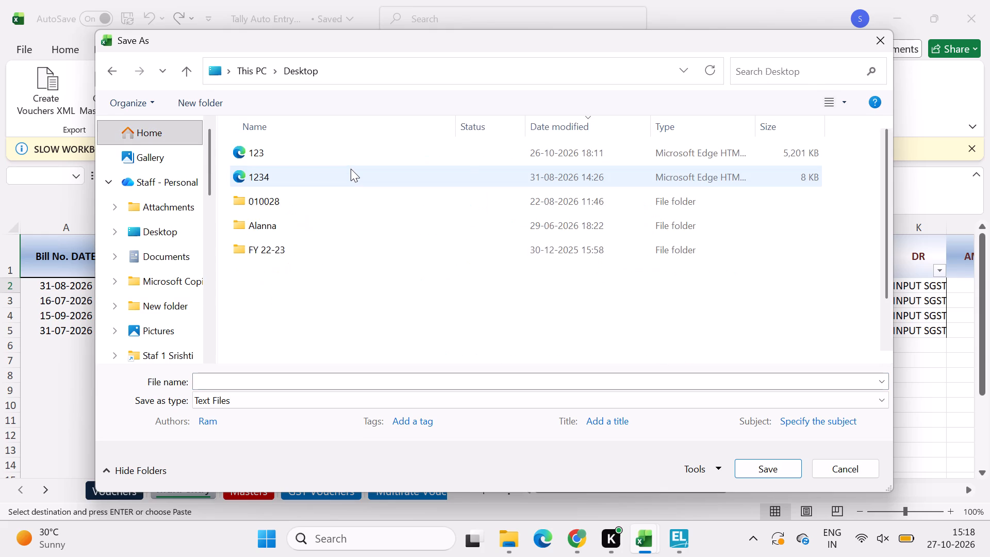
{"action": "left_click", "coordinate": [325, 375]}
{"action": "type", "text": "123"}
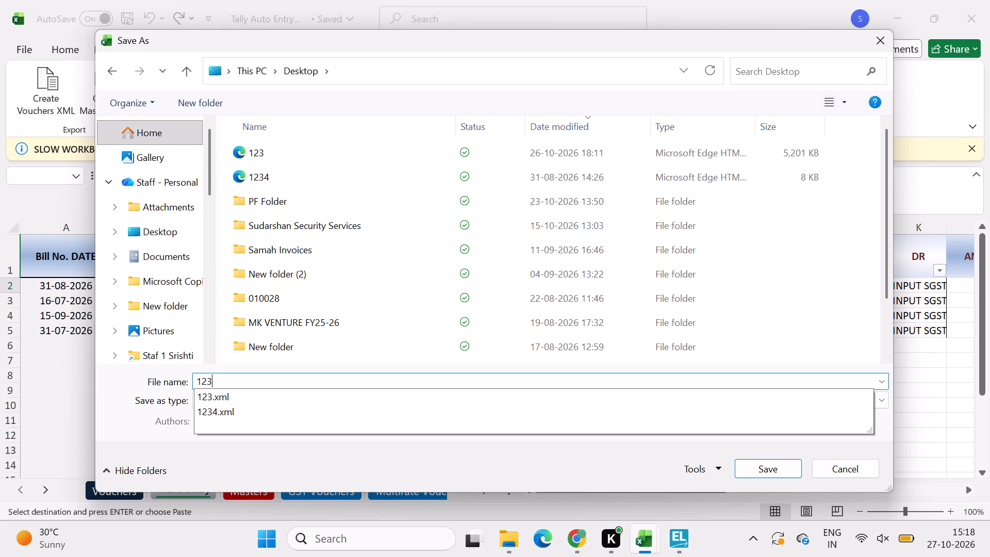
{"action": "key", "text": "Down"}
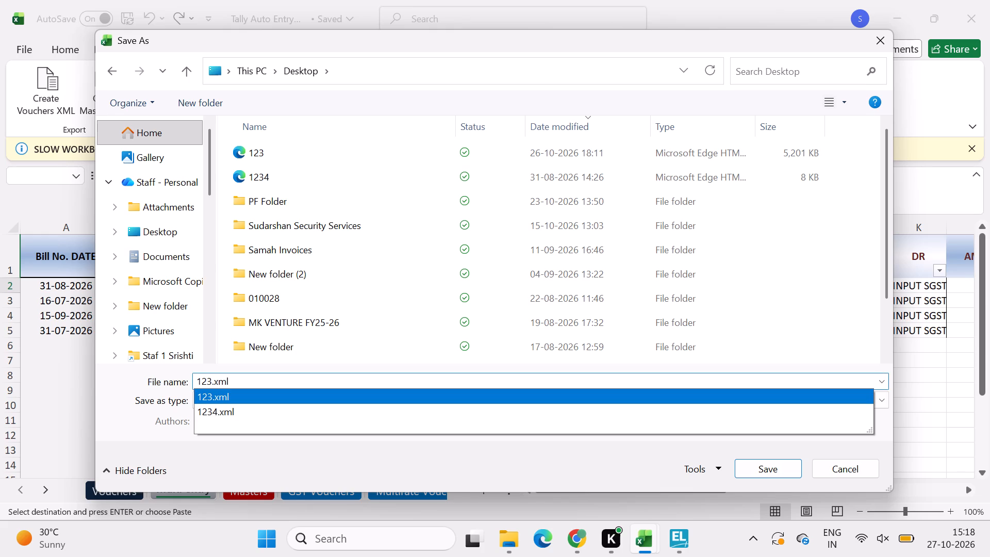
{"action": "left_click", "coordinate": [345, 393]}
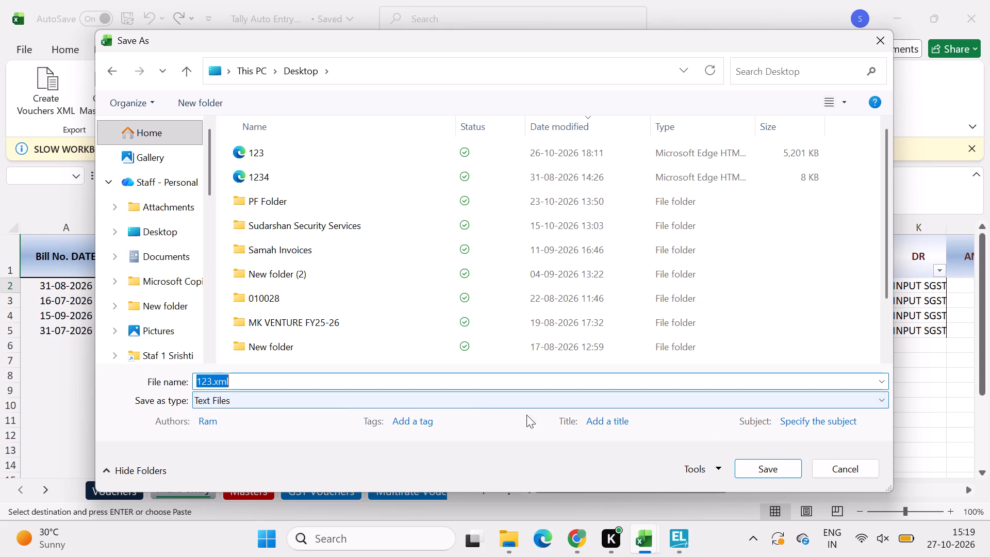
{"action": "left_click", "coordinate": [765, 473]}
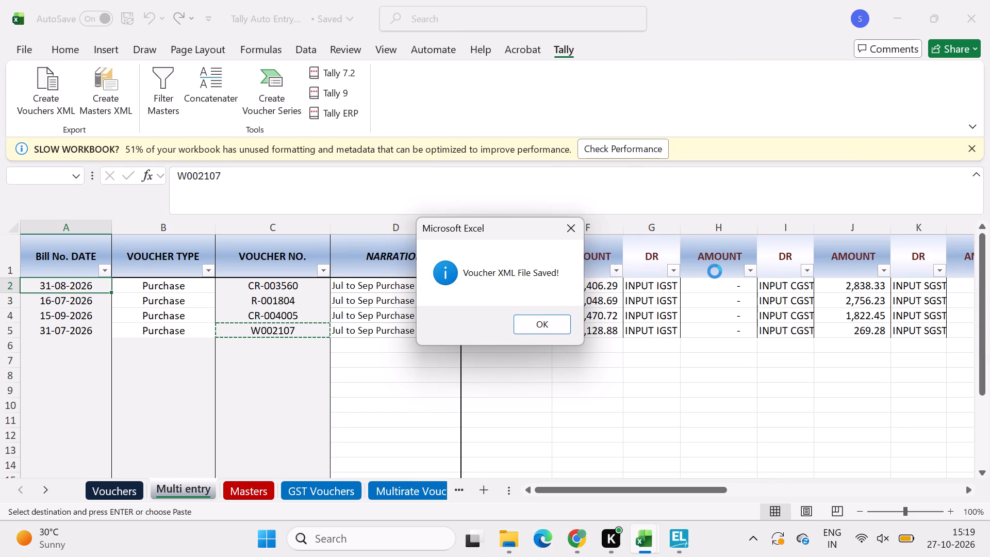
{"action": "left_click", "coordinate": [564, 327]}
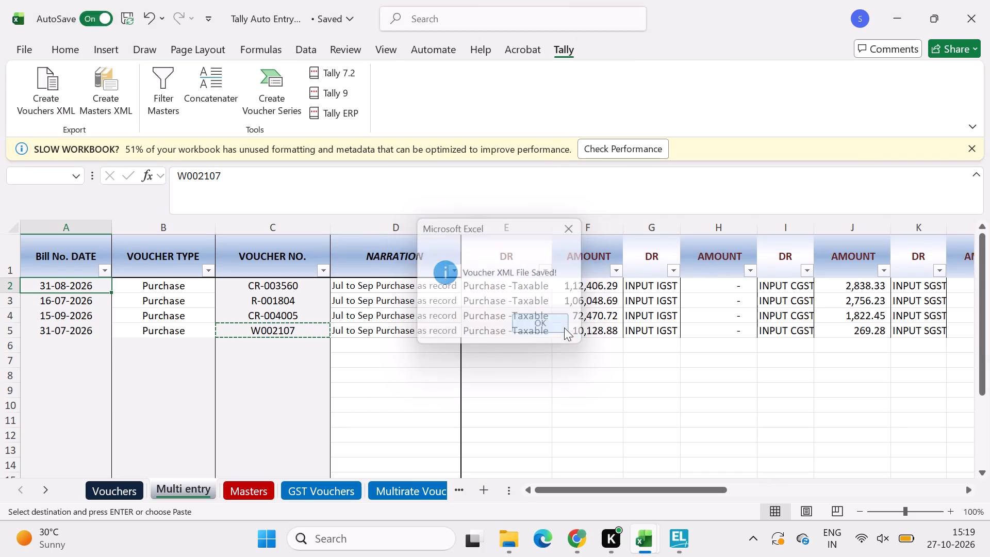
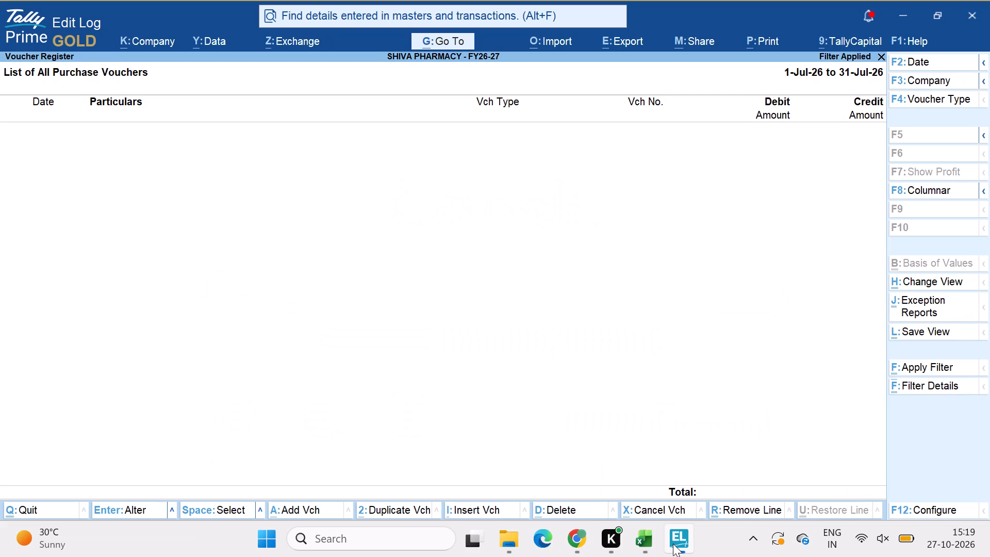
Leave the filtered July purchase voucher list and return to the monthly Purchase Register.
{"action": "key", "text": "Escape"}
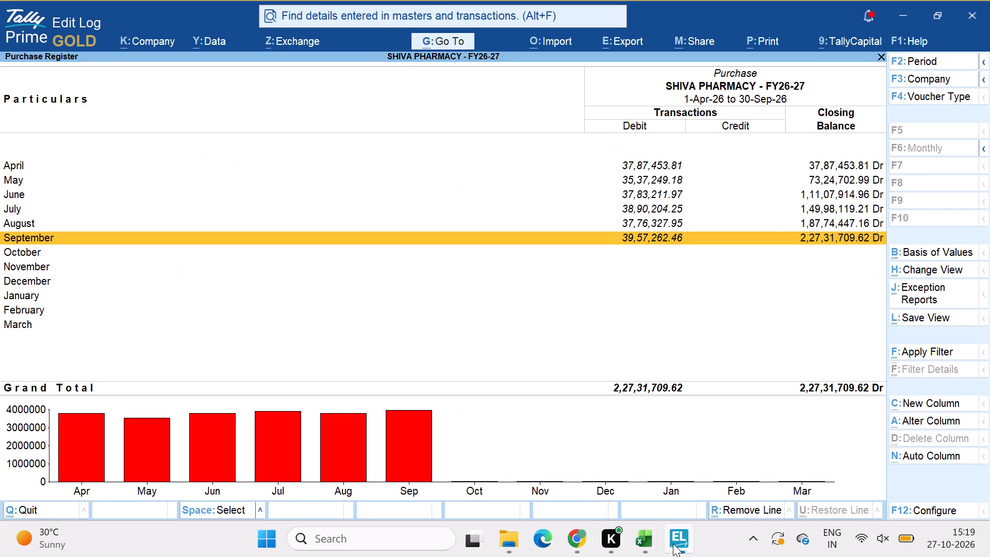
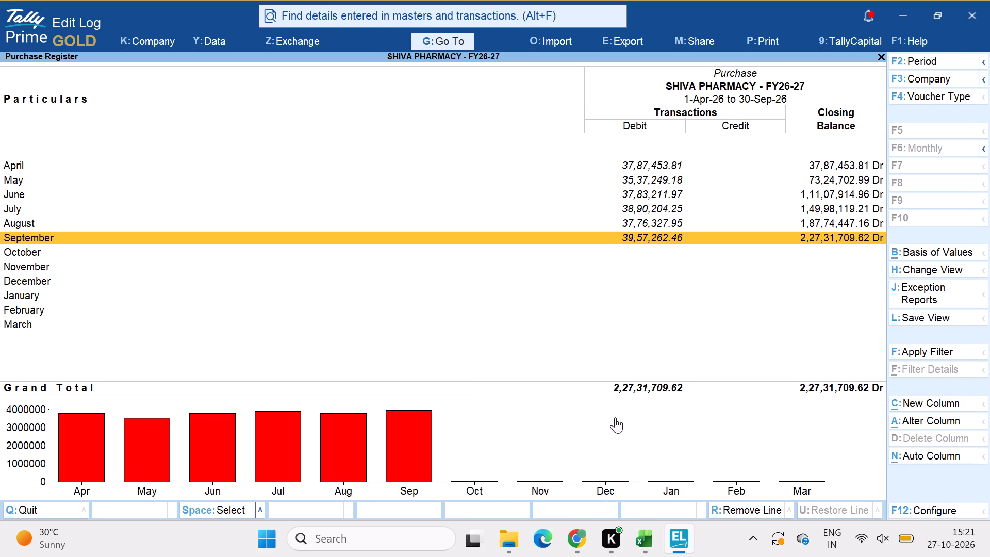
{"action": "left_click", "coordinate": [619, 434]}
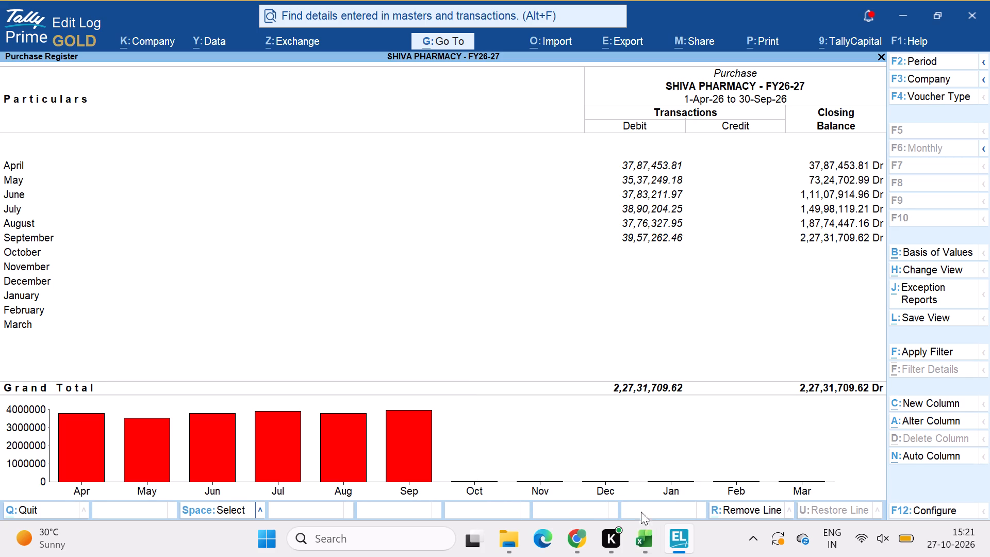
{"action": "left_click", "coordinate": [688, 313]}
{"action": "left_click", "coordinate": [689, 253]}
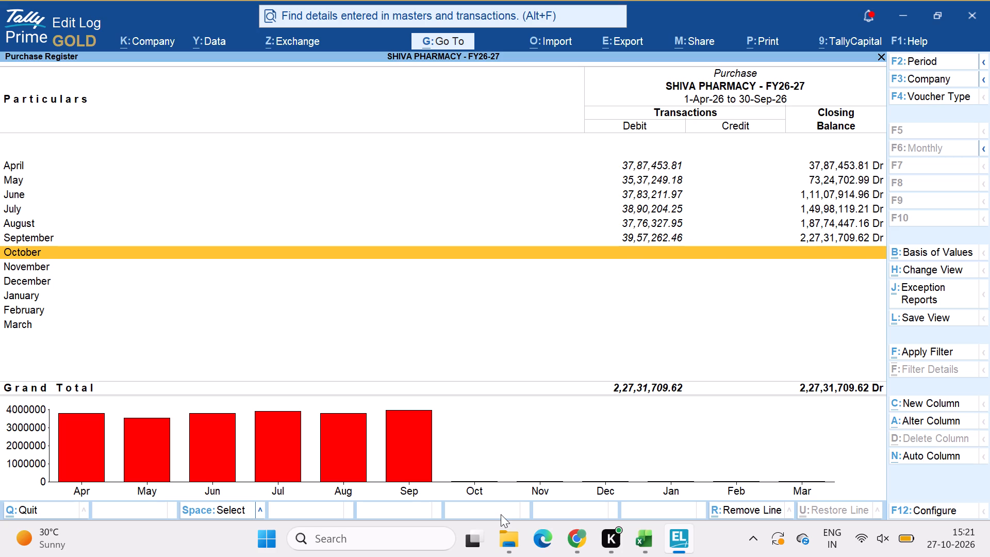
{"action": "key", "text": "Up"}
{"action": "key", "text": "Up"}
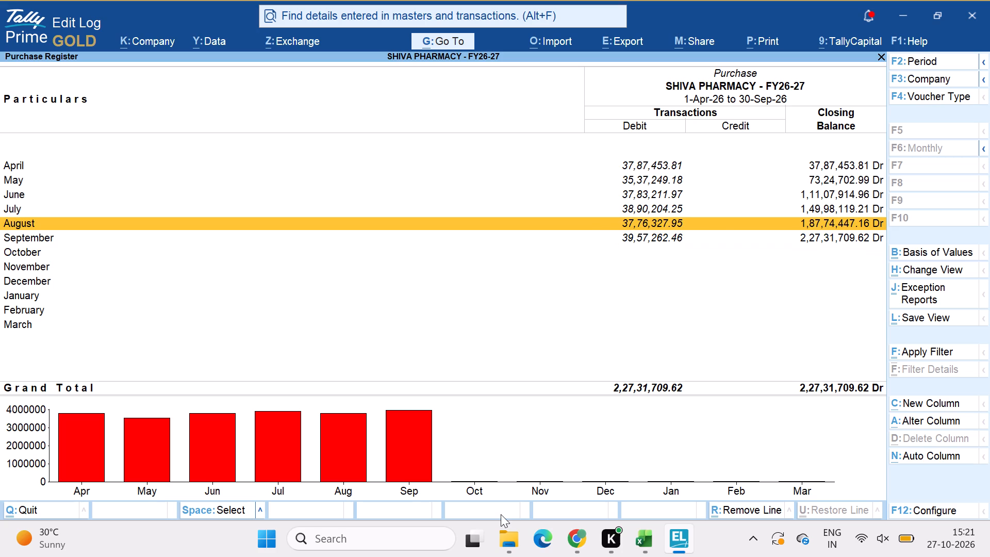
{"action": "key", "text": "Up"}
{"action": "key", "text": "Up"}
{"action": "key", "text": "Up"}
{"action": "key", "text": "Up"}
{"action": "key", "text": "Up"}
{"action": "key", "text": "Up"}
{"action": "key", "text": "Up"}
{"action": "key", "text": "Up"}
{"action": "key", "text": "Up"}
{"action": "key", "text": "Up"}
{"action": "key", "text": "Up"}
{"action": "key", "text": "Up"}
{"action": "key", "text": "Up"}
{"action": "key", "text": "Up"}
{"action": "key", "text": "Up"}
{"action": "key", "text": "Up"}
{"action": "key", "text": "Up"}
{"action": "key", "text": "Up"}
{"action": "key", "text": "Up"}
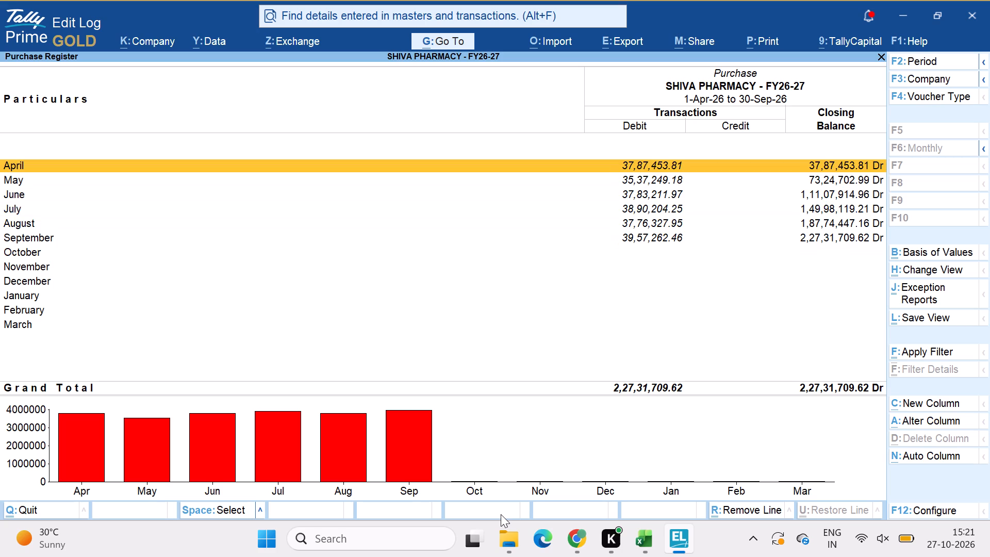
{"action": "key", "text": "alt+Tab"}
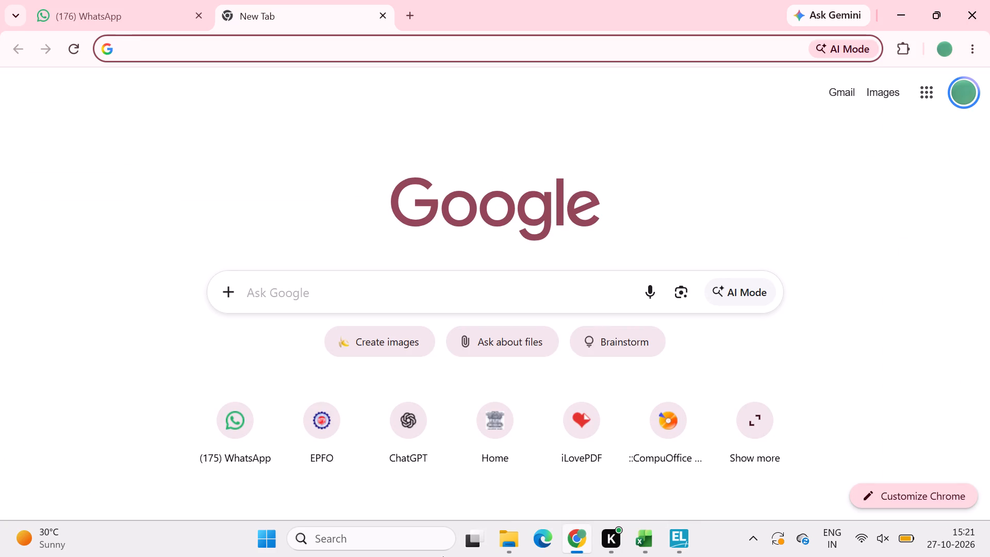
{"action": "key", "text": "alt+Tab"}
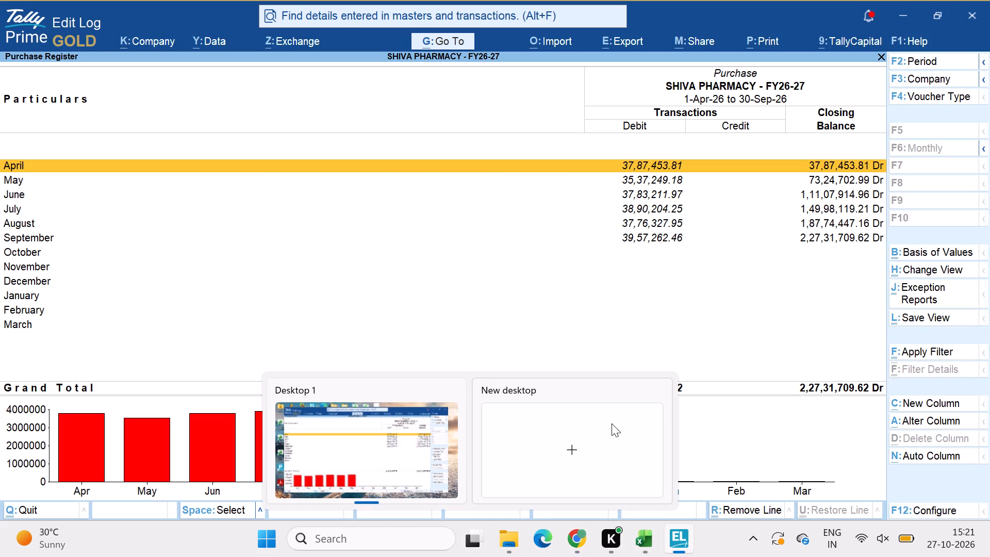
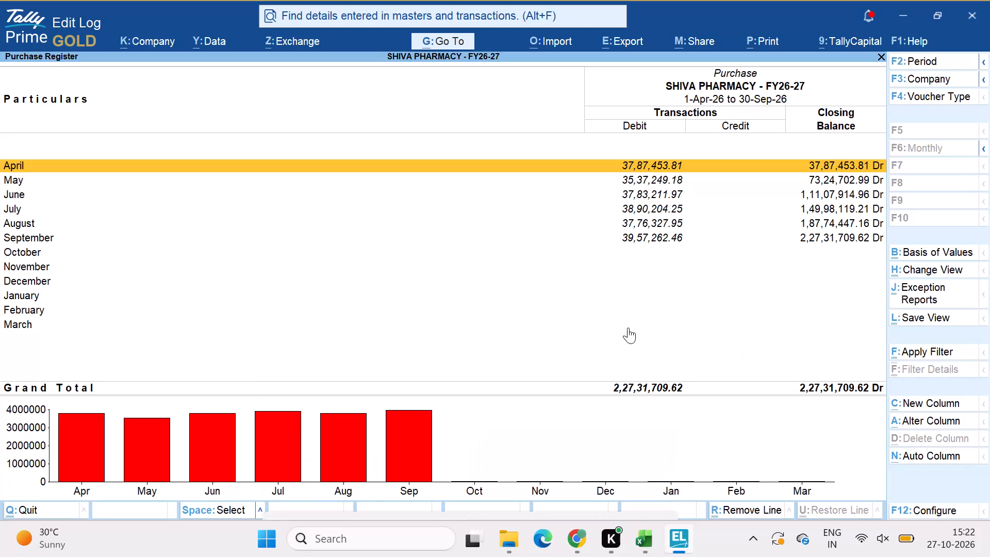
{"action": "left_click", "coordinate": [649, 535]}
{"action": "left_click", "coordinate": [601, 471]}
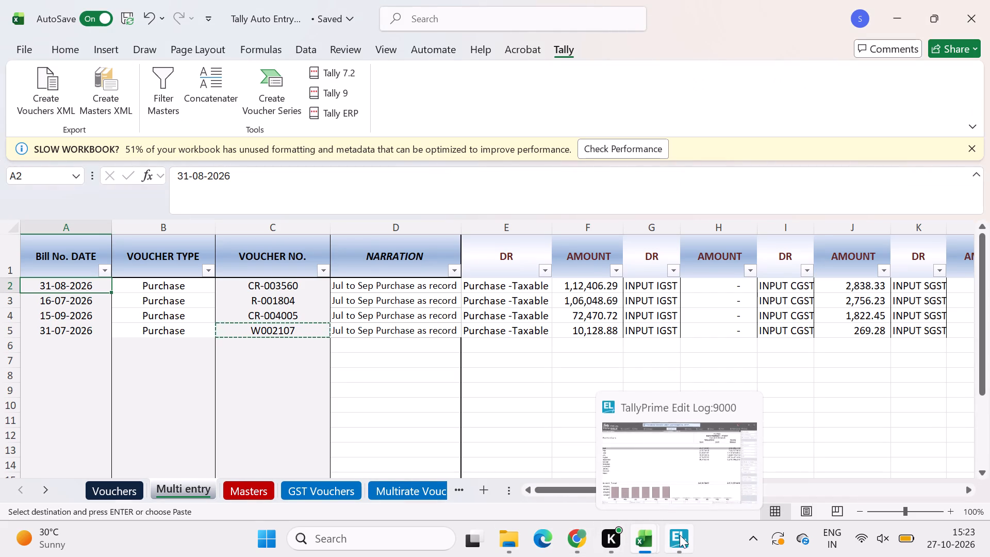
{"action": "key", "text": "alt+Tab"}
Open July in the Purchase Register and filter its purchase vouchers for W002107.
{"action": "key", "text": "Down"}
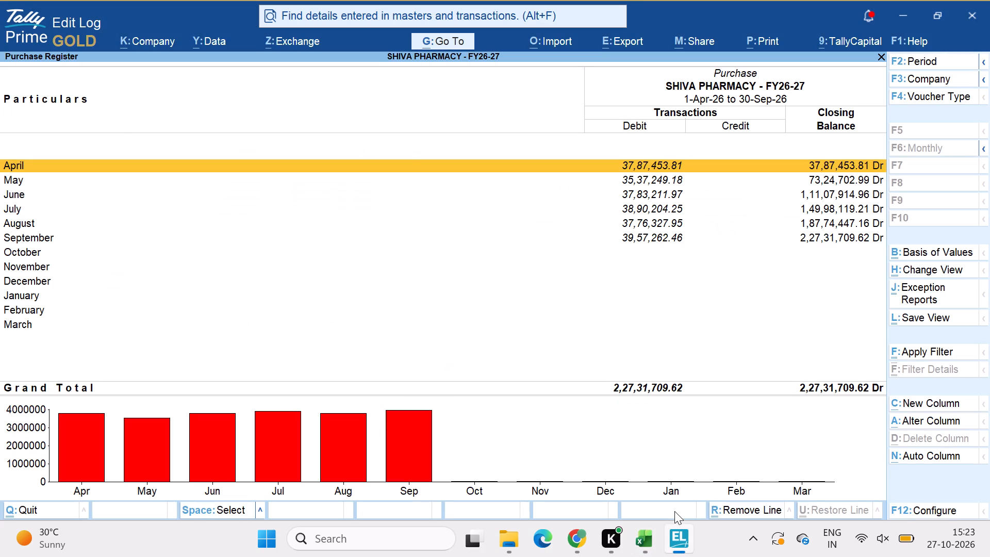
{"action": "key", "text": "Down"}
{"action": "key", "text": "Down"}
{"action": "key", "text": "Down"}
{"action": "key", "text": "Down"}
{"action": "key", "text": "Down"}
{"action": "key", "text": "Up"}
{"action": "key", "text": "Up"}
{"action": "key", "text": "Up"}
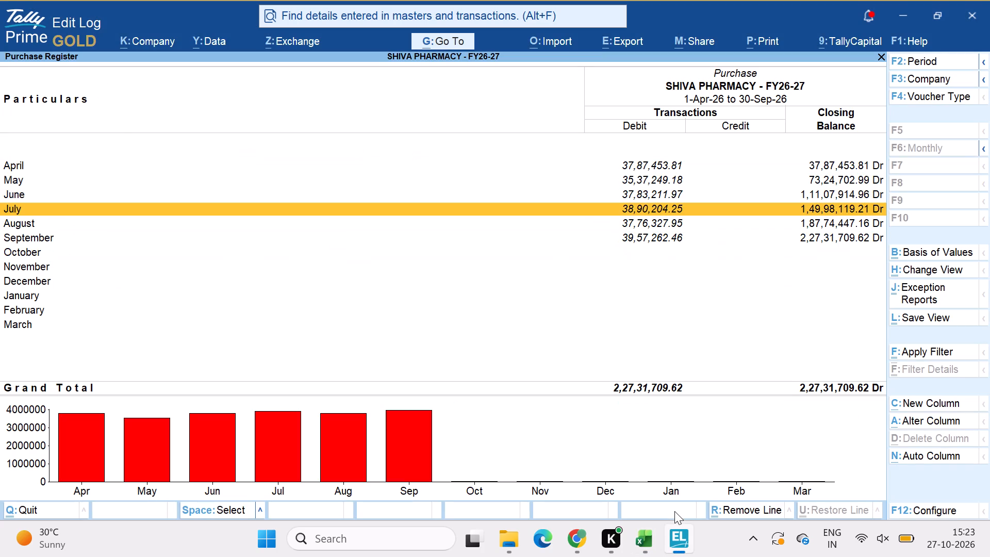
{"action": "key", "text": "Return"}
{"action": "key", "text": "ctrl+f"}
{"action": "key", "text": "ctrl+v"}
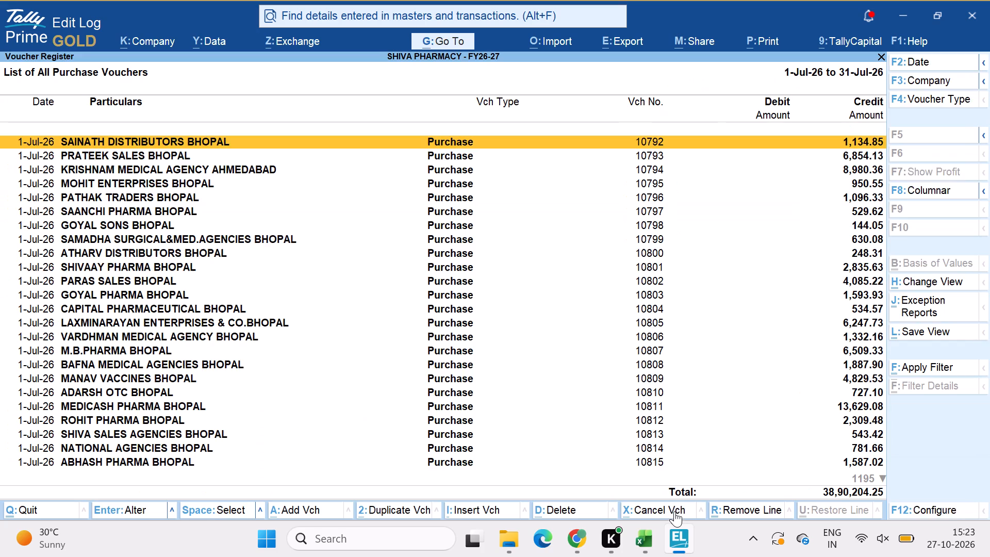
{"action": "key", "text": "Return"}
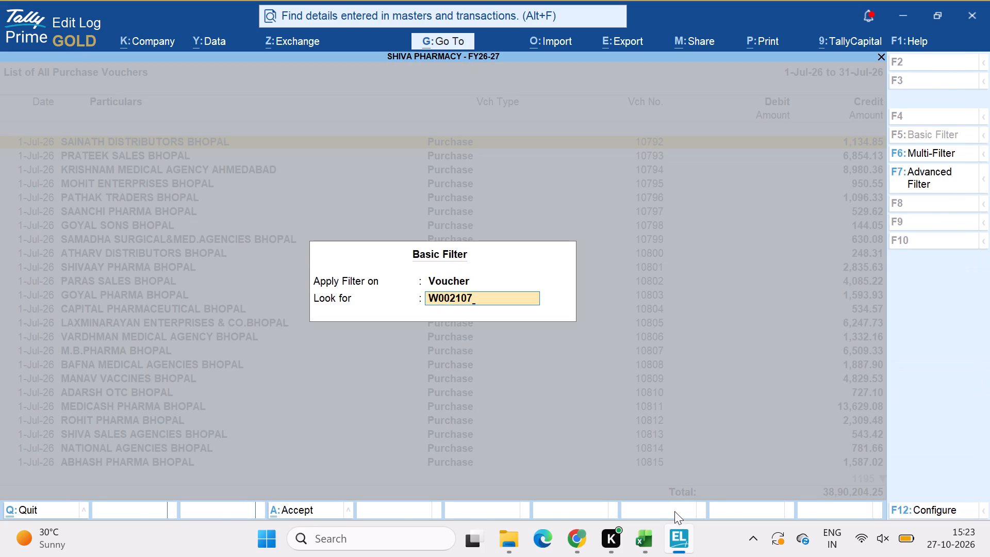
{"action": "key", "text": "Return"}
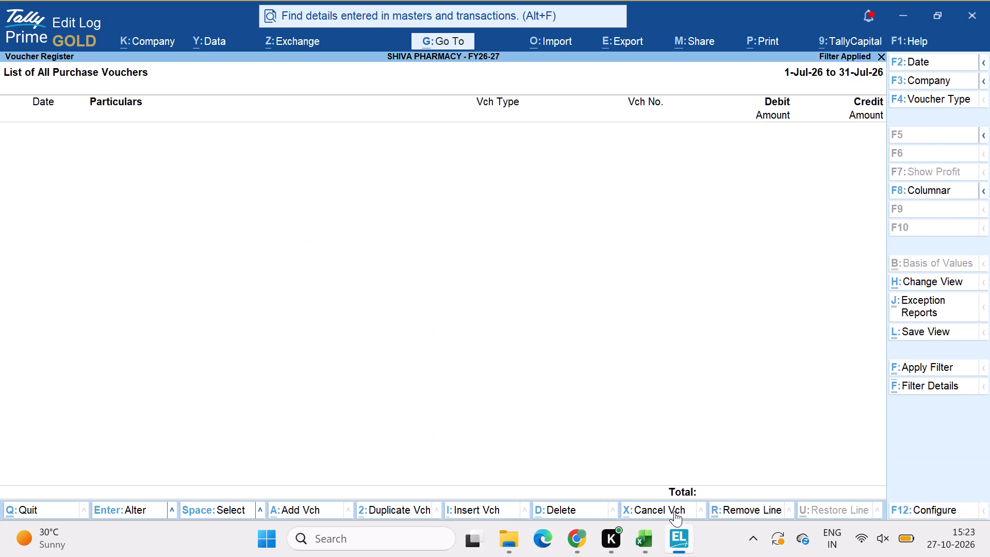
Switch to Excel and export the Multi entry sheet's vouchers as 123.xml on the Desktop, declining the automatic import into Tally.
{"action": "key", "text": "alt+Tab"}
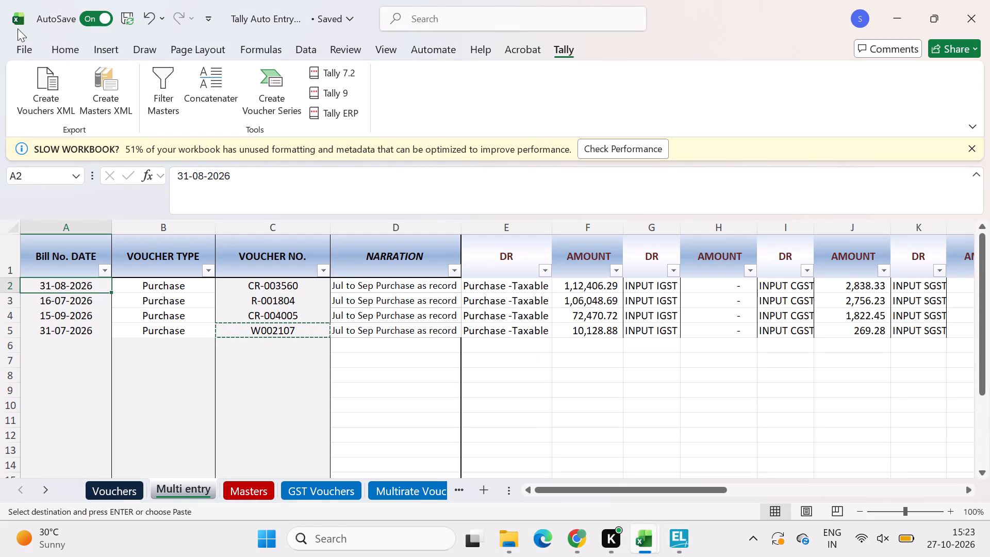
{"action": "left_click", "coordinate": [49, 78]}
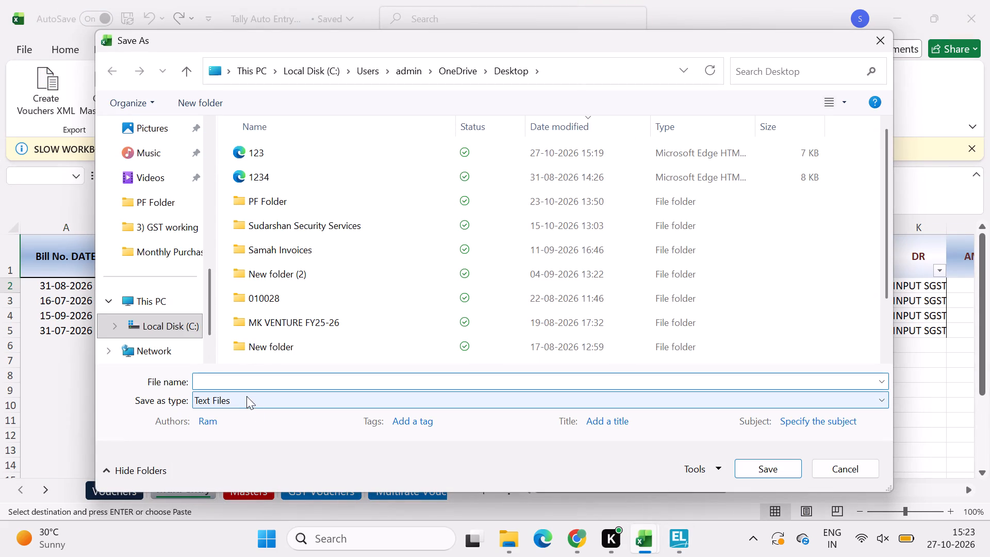
{"action": "left_click", "coordinate": [253, 380]}
{"action": "key", "text": "1"}
{"action": "type", "text": "23"}
{"action": "key", "text": "Down"}
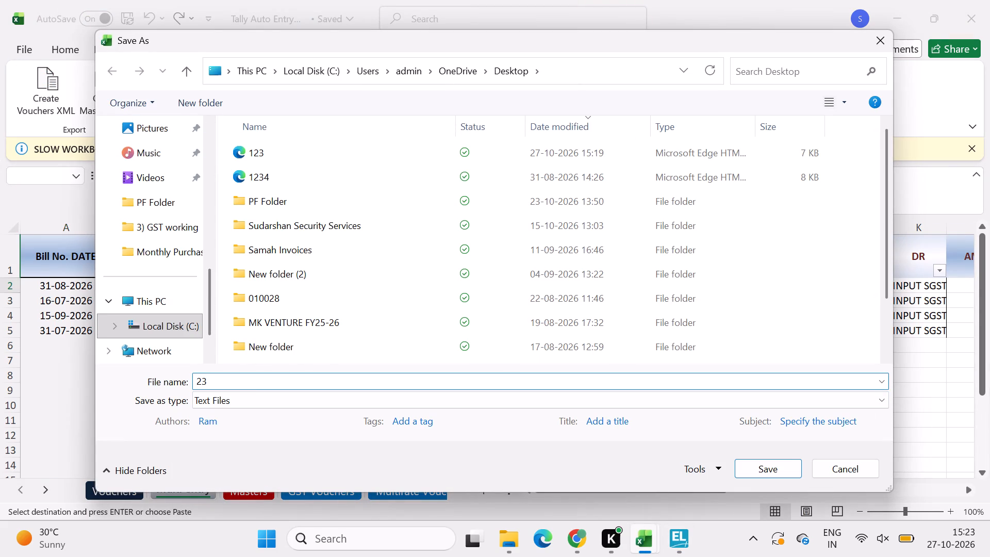
{"action": "key", "text": "Delete"}
{"action": "key", "text": "Delete"}
{"action": "key", "text": "Delete"}
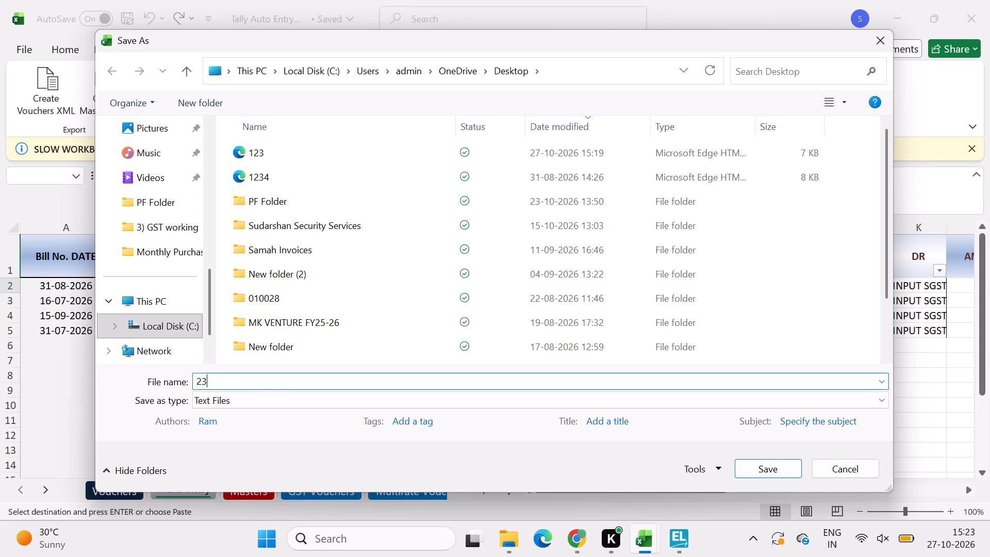
{"action": "key", "text": "BackSpace"}
{"action": "key", "text": "BackSpace"}
{"action": "key", "text": "BackSpace"}
{"action": "type", "text": "123"}
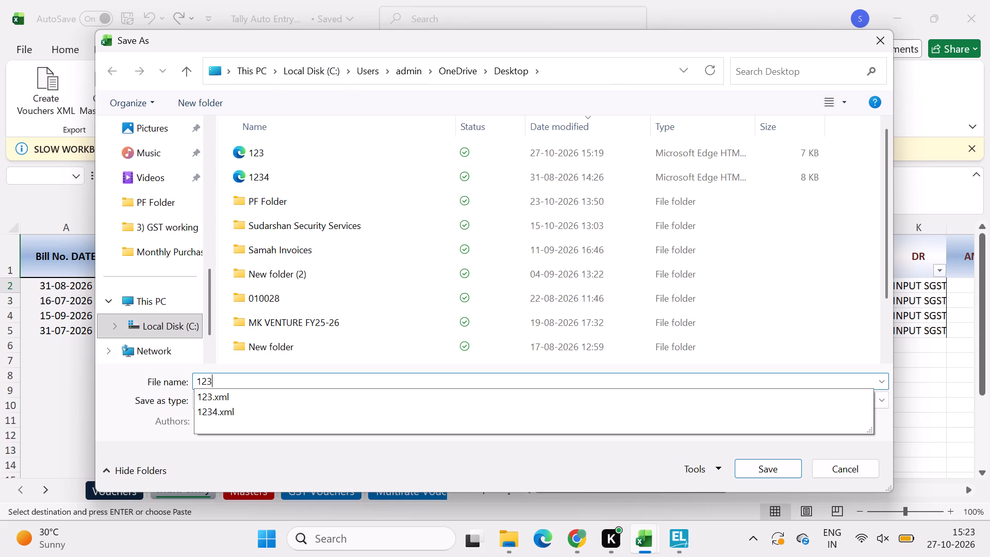
{"action": "key", "text": "Down"}
{"action": "key", "text": "Return"}
{"action": "key", "text": "Return"}
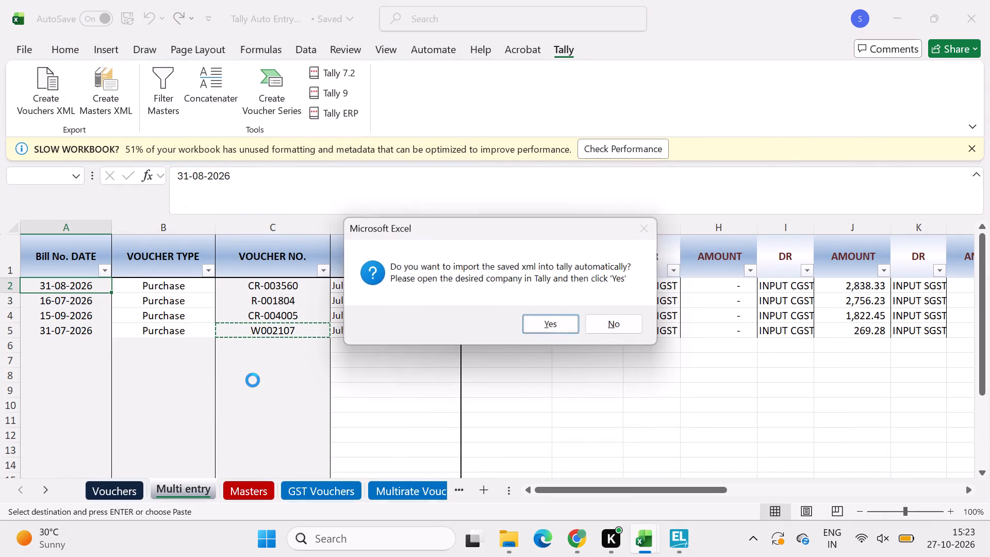
{"action": "key", "text": "Right"}
{"action": "key", "text": "Return"}
Switch to TallyPrime and import transactions from the Desktop's 123.xml in XML (Data Interchange) format, using the Default import type.
{"action": "key", "text": "alt+Tab"}
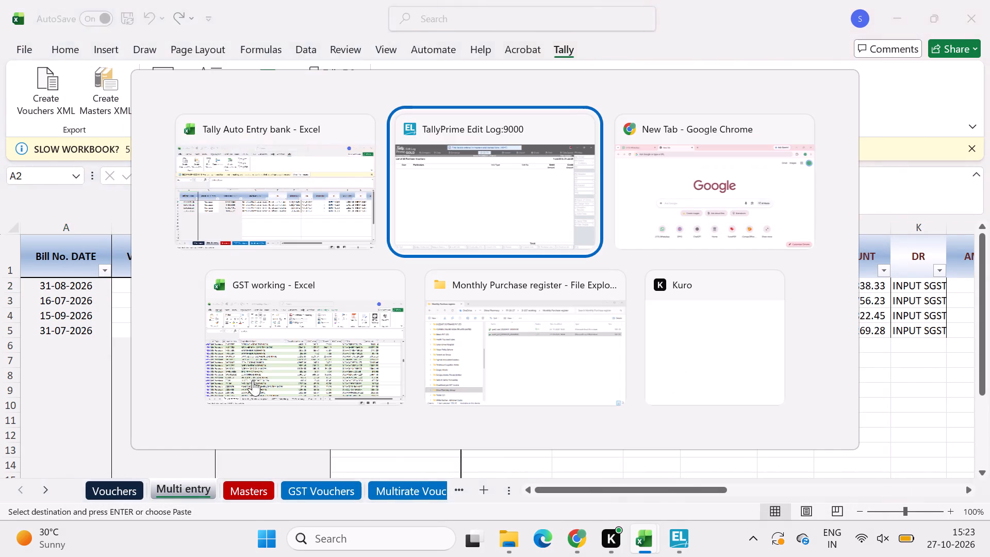
{"action": "key", "text": "alt+o"}
{"action": "key", "text": "Down"}
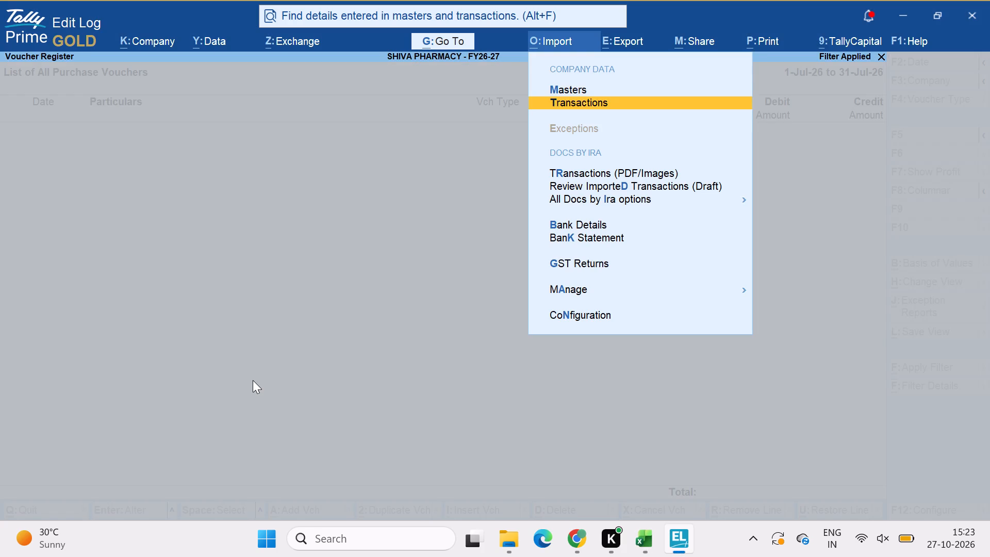
{"action": "key", "text": "Return"}
{"action": "key", "text": "Return"}
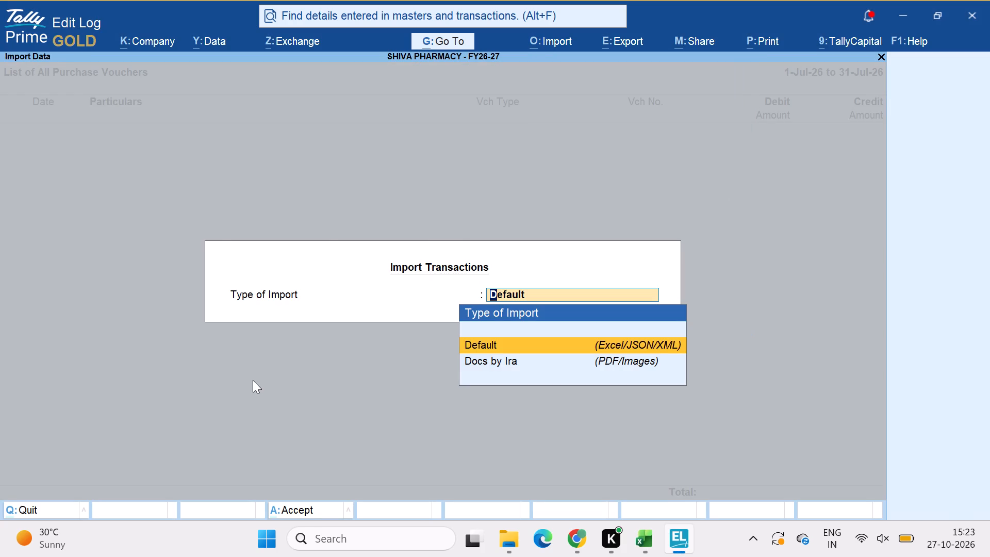
{"action": "key", "text": "Return"}
{"action": "key", "text": "Return"}
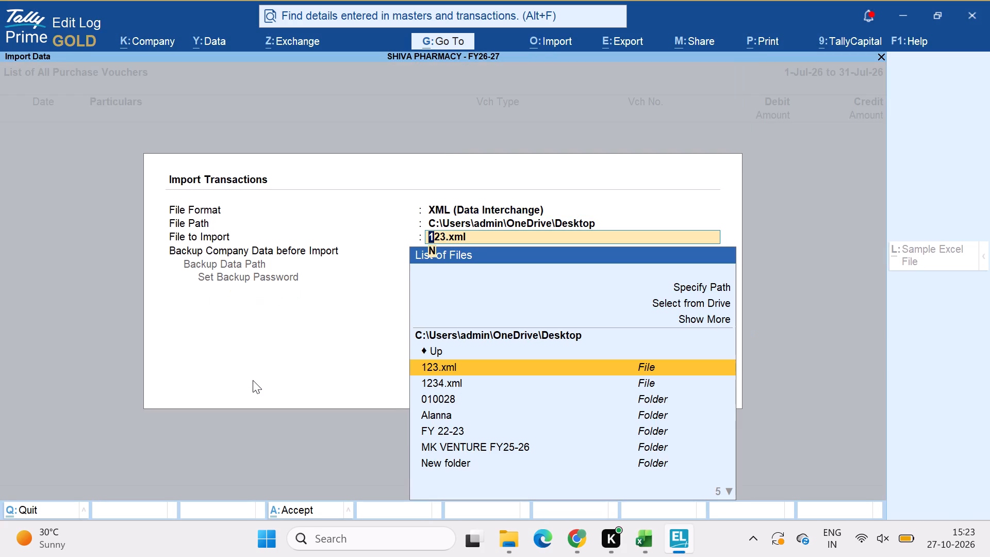
{"action": "key", "text": "Return"}
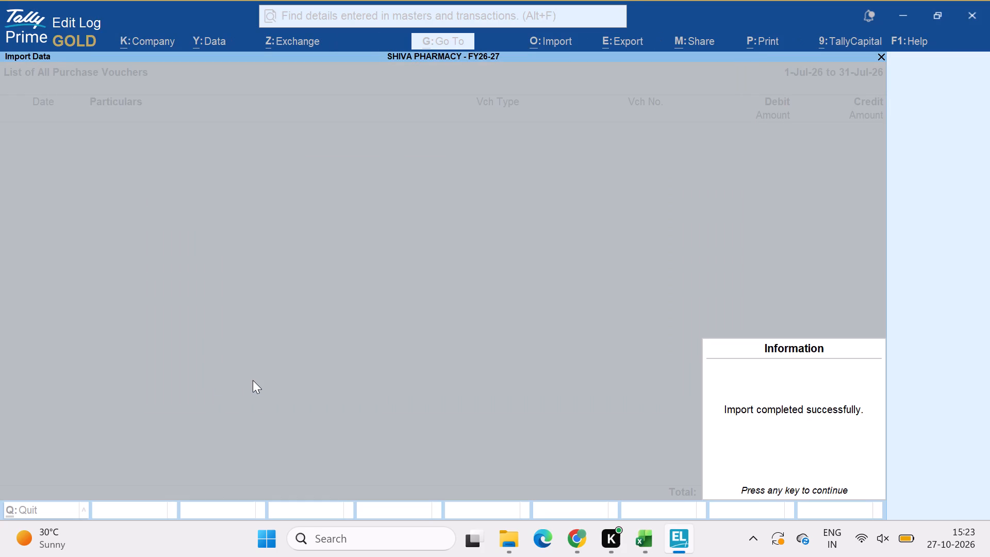
{"action": "key", "text": "Return"}
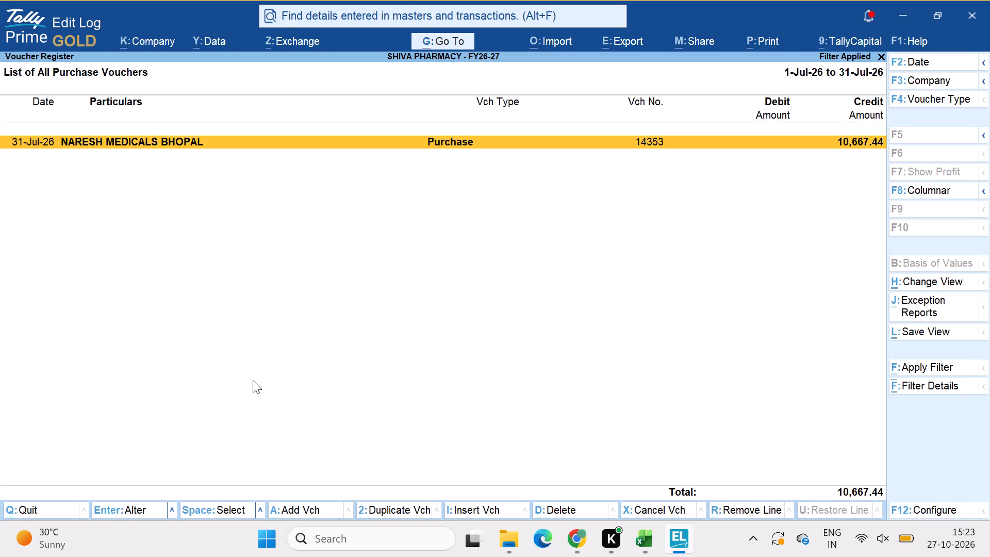
Clear the voucher filter, return to the monthly Purchase Register and review the July, August and September purchase figures.
{"action": "key", "text": "Escape"}
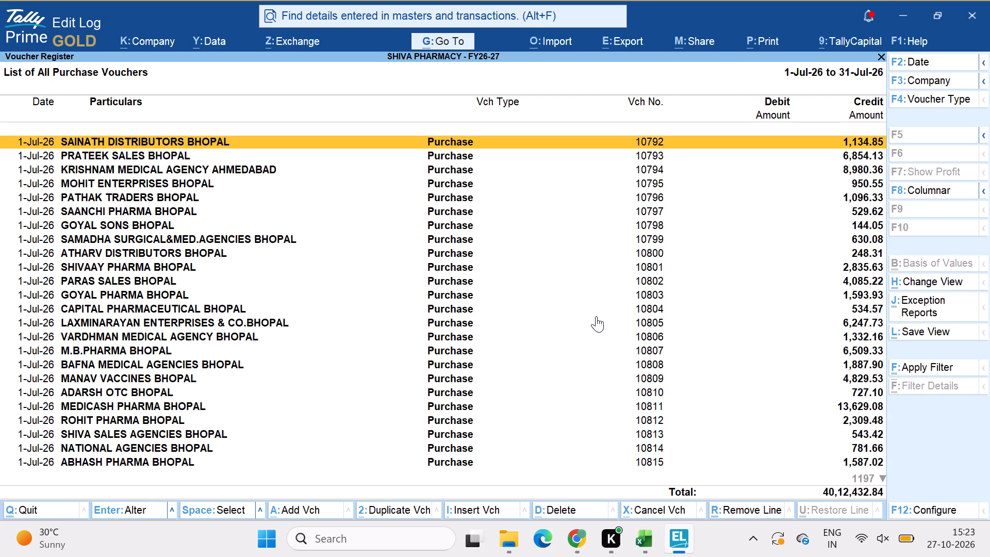
{"action": "key", "text": "Escape"}
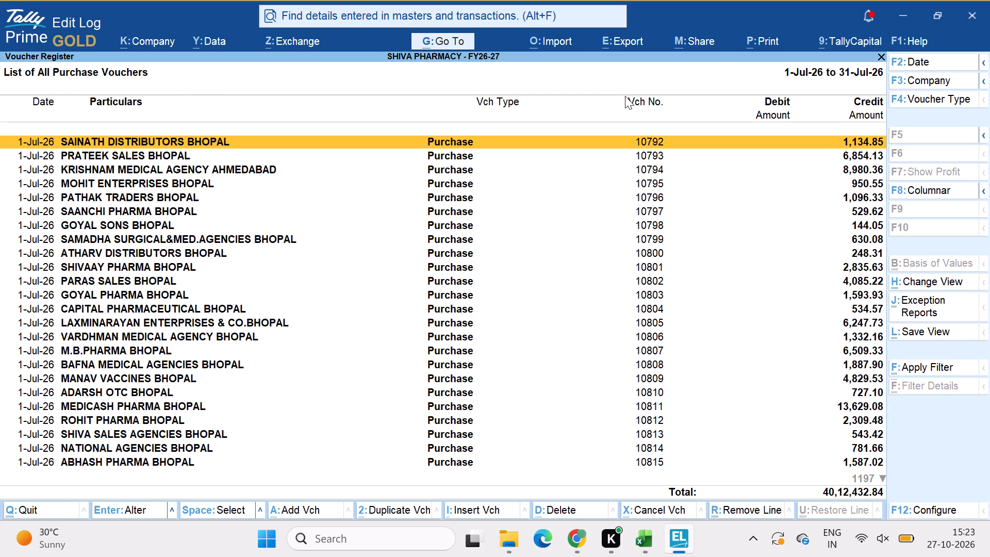
{"action": "key", "text": "Up"}
{"action": "key", "text": "Up"}
{"action": "key", "text": "Up"}
{"action": "key", "text": "Down"}
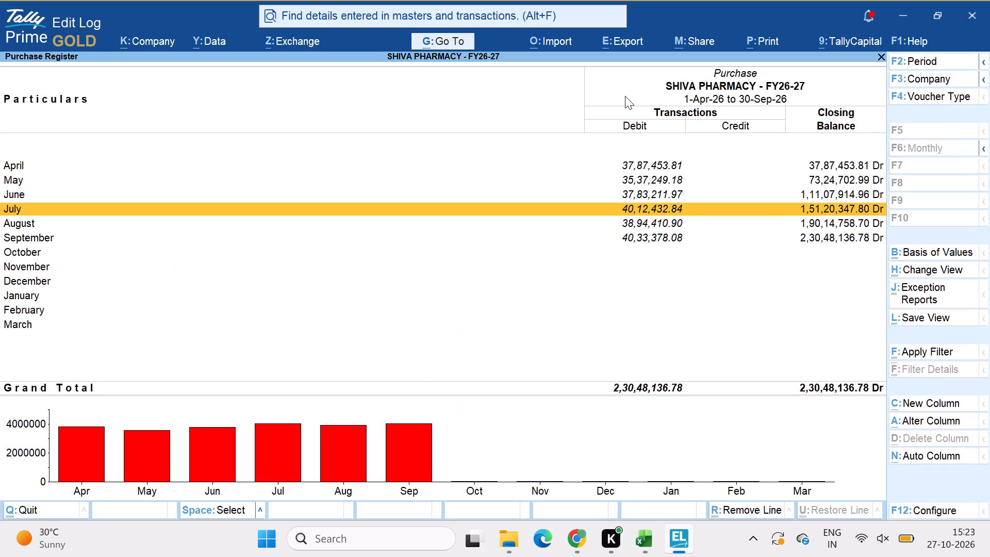
{"action": "key", "text": "Down"}
{"action": "key", "text": "Down"}
{"action": "key", "text": "Down"}
{"action": "key", "text": "Up"}
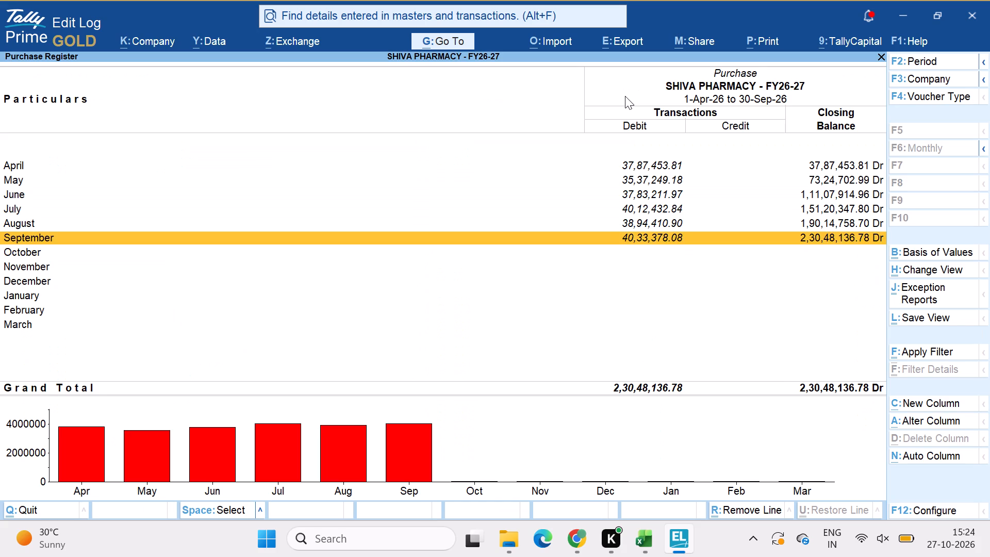
Open July's purchase voucher list and extend its period to run from 1-7-2026 to September.
{"action": "key", "text": "Up"}
{"action": "key", "text": "Up"}
{"action": "key", "text": "Return"}
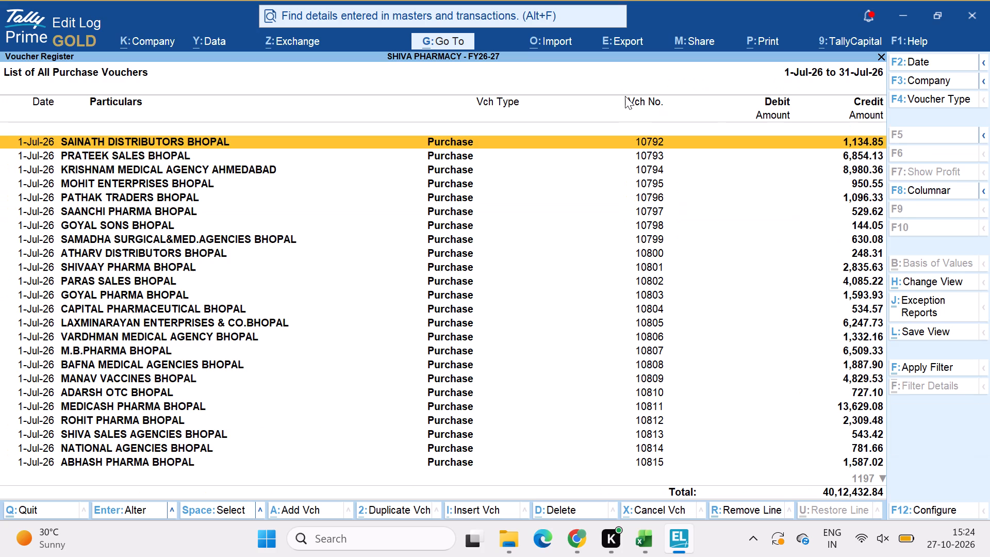
{"action": "key", "text": "alt+F2"}
{"action": "key", "text": "Return"}
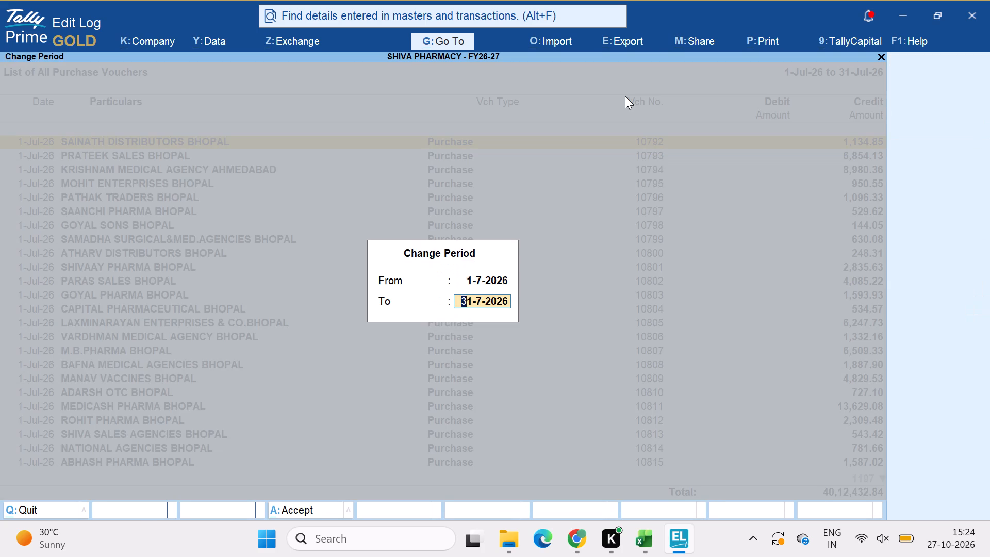
{"action": "type", "text": "sep"}
{"action": "key", "text": "Return"}
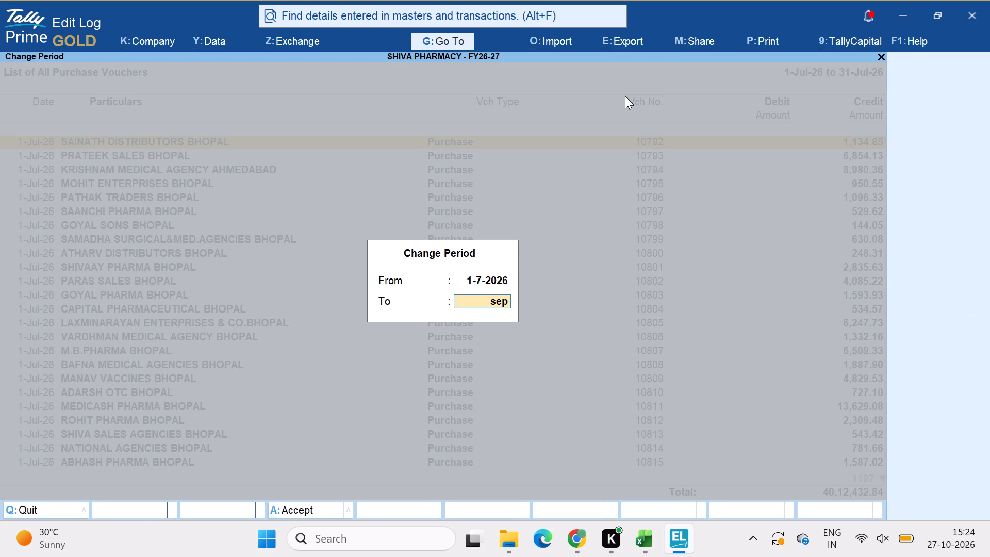
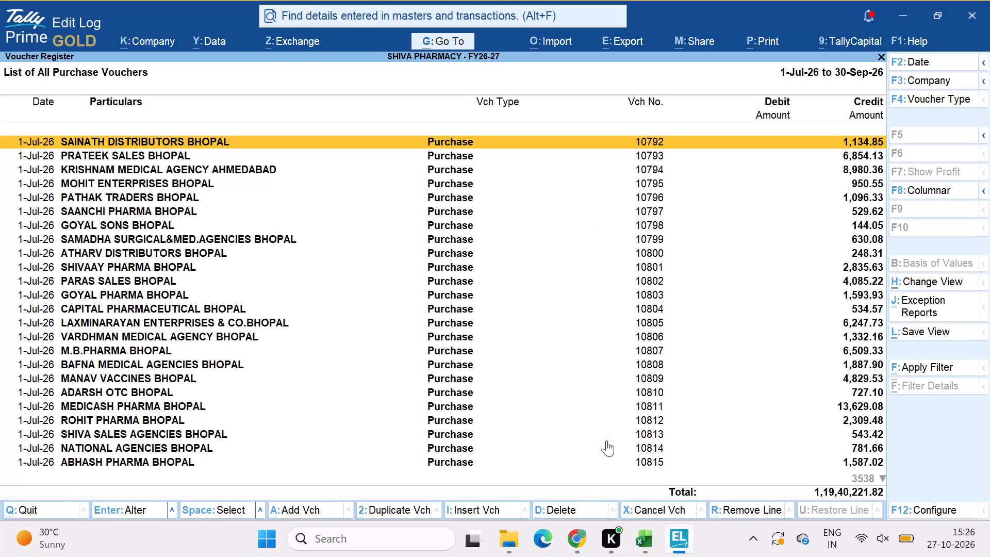
Switch to Google Chrome and start a Google search on the new tab page.
{"action": "left_click", "coordinate": [575, 542]}
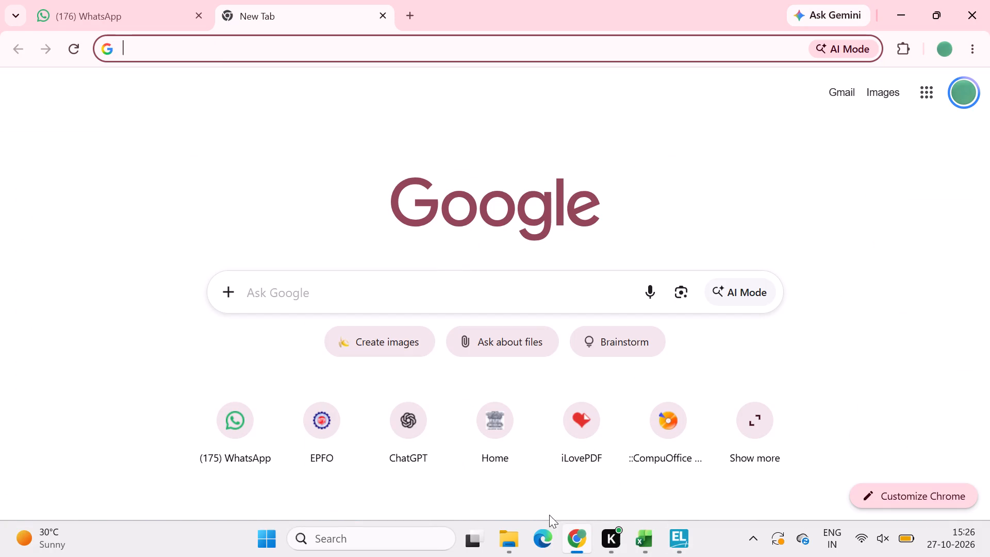
{"action": "left_click", "coordinate": [454, 296]}
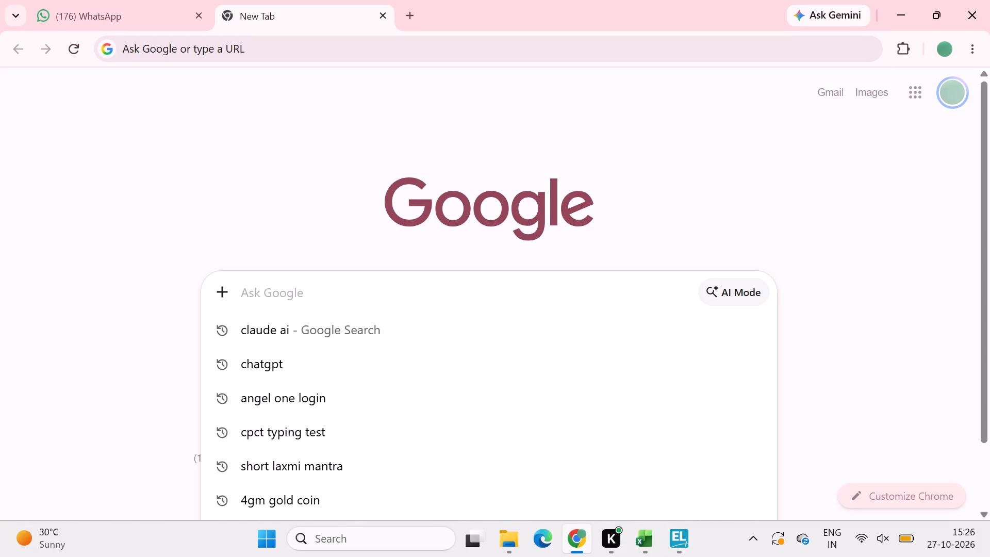
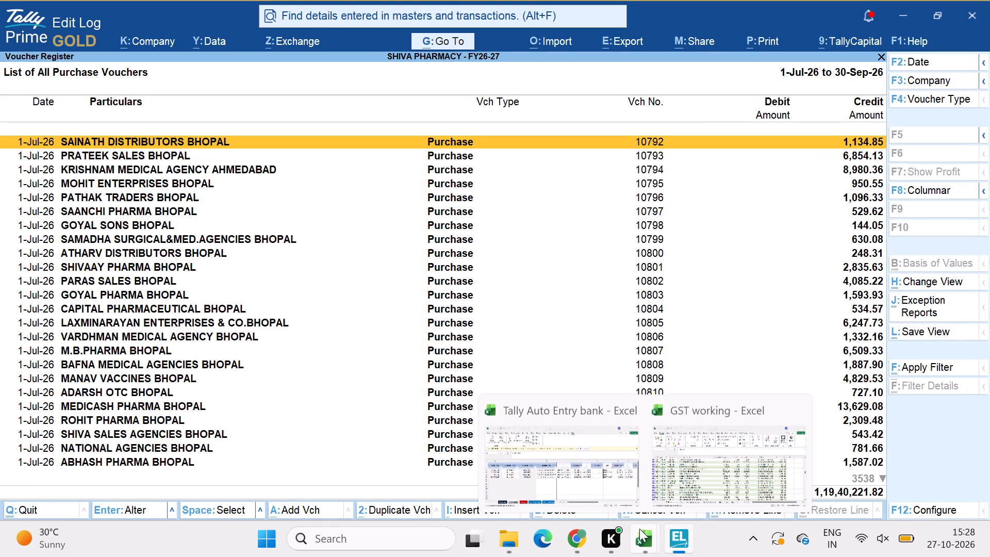
In Excel's GST working workbook, filter the Tally pur entry table to Debit Note entries, keeping the July to September 2026 date filter.
{"action": "left_click", "coordinate": [621, 472]}
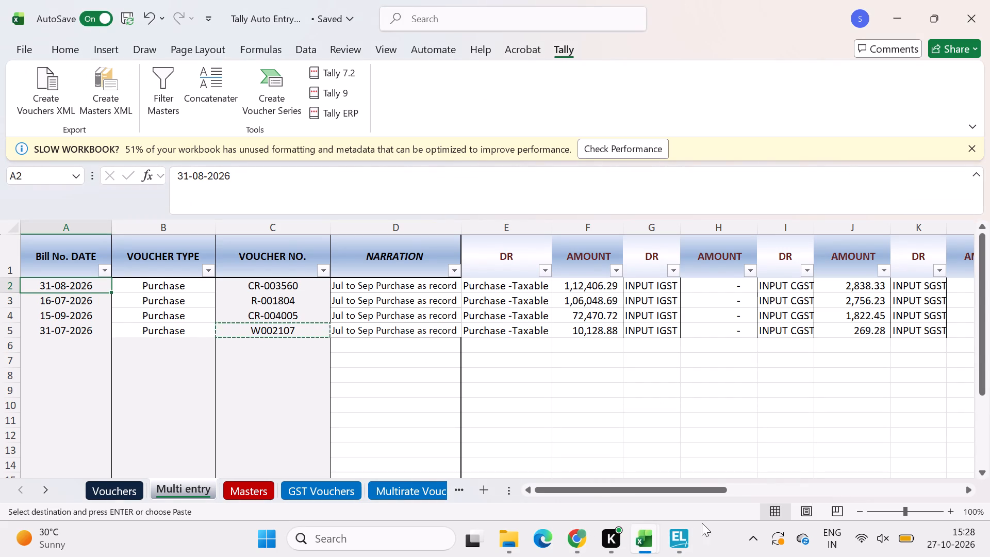
{"action": "left_click", "coordinate": [691, 492]}
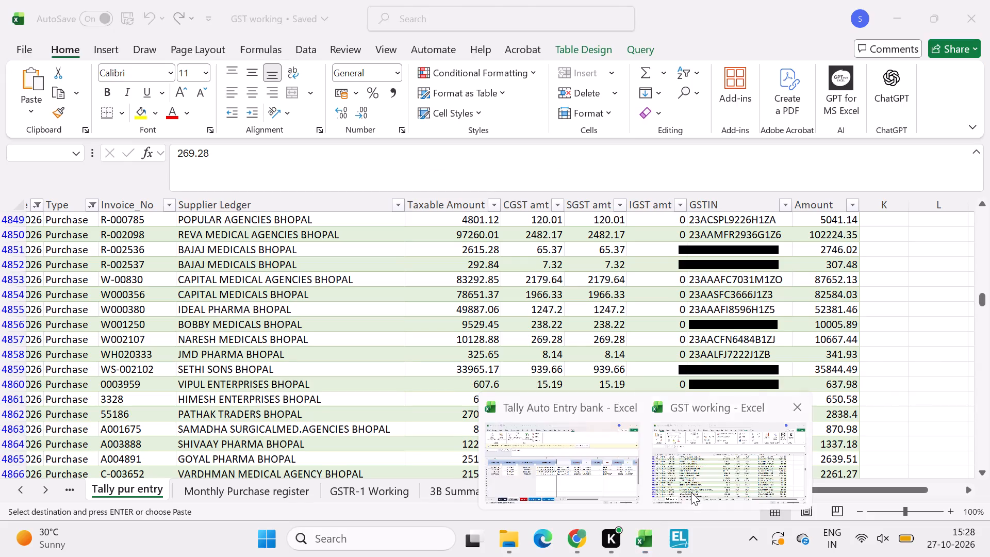
{"action": "scroll", "coordinate": [229, 294], "scroll_direction": "right", "scroll_amount": 7}
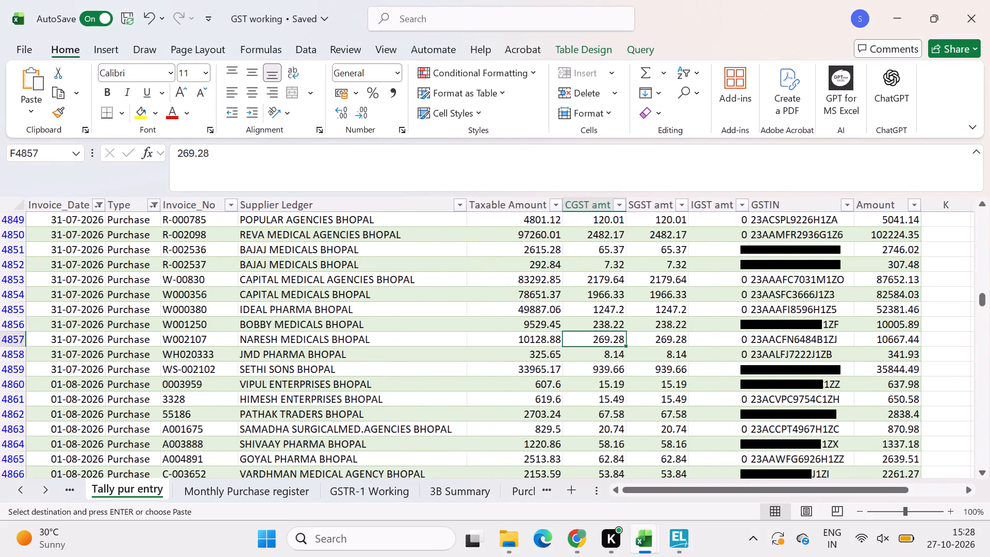
{"action": "left_click", "coordinate": [155, 208]}
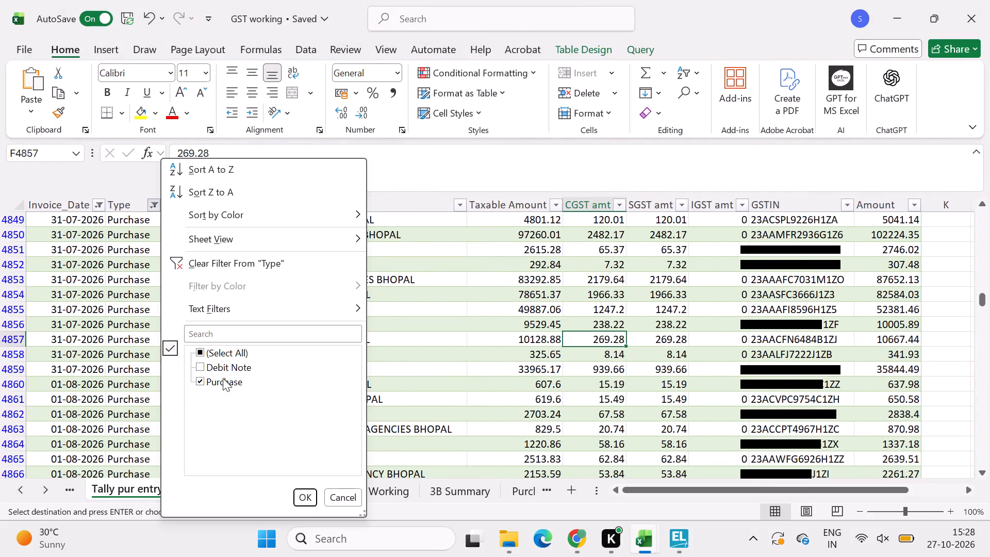
{"action": "left_click", "coordinate": [223, 378]}
{"action": "left_click", "coordinate": [233, 366]}
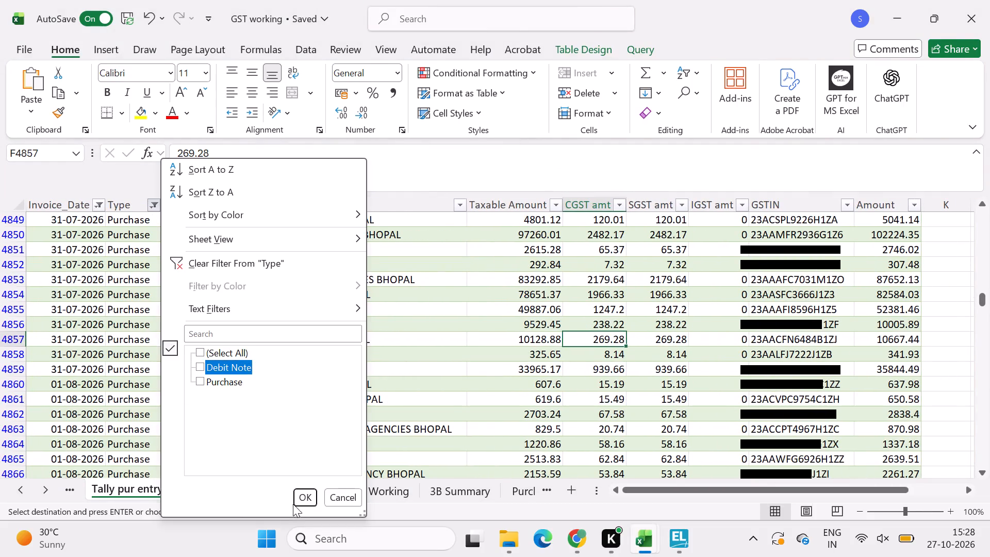
{"action": "left_click", "coordinate": [308, 496]}
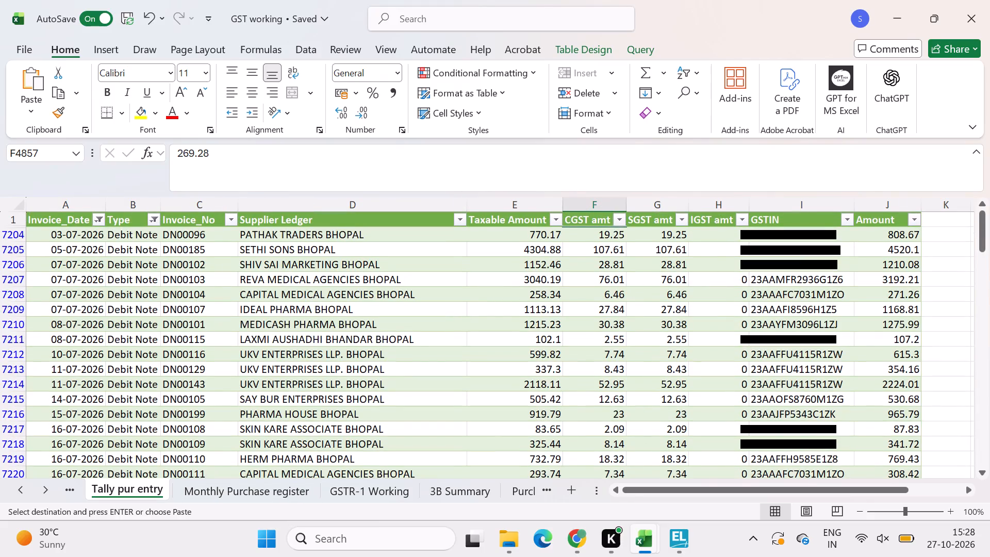
{"action": "left_click", "coordinate": [100, 222]}
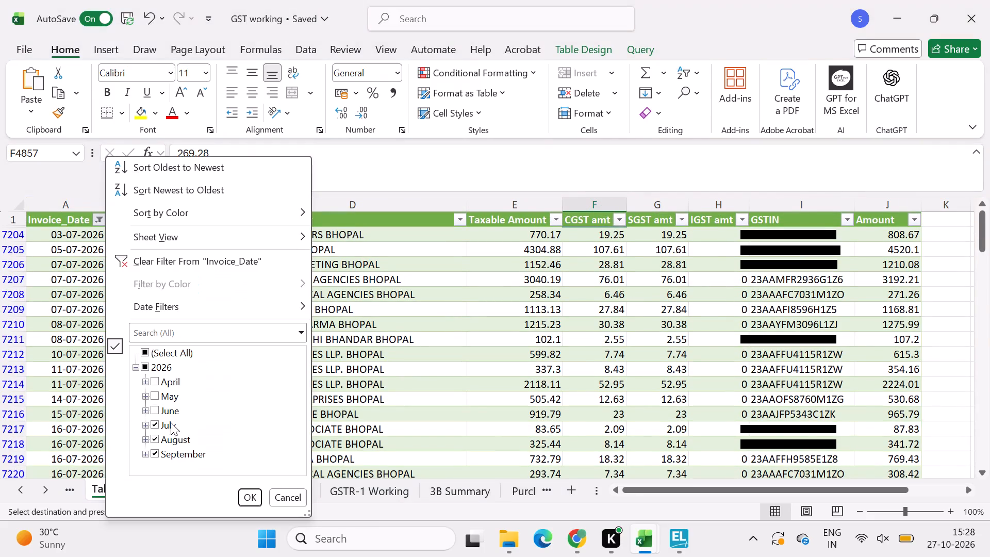
{"action": "left_click", "coordinate": [246, 498]}
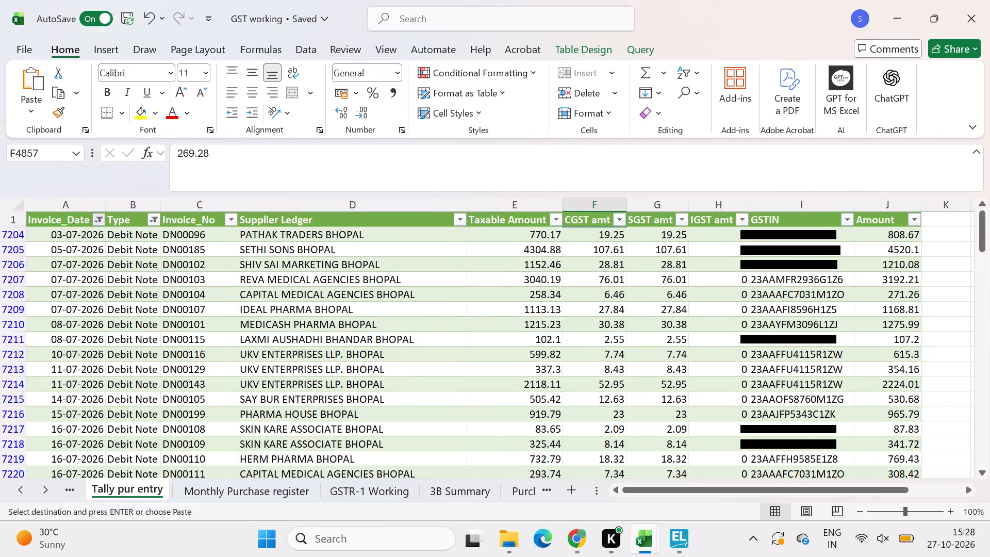
Copy all the filtered debit note invoice dates and paste them as values into the Bill No. DATE column of the Multi entry sheet.
{"action": "scroll", "coordinate": [546, 268], "scroll_direction": "right", "scroll_amount": 1}
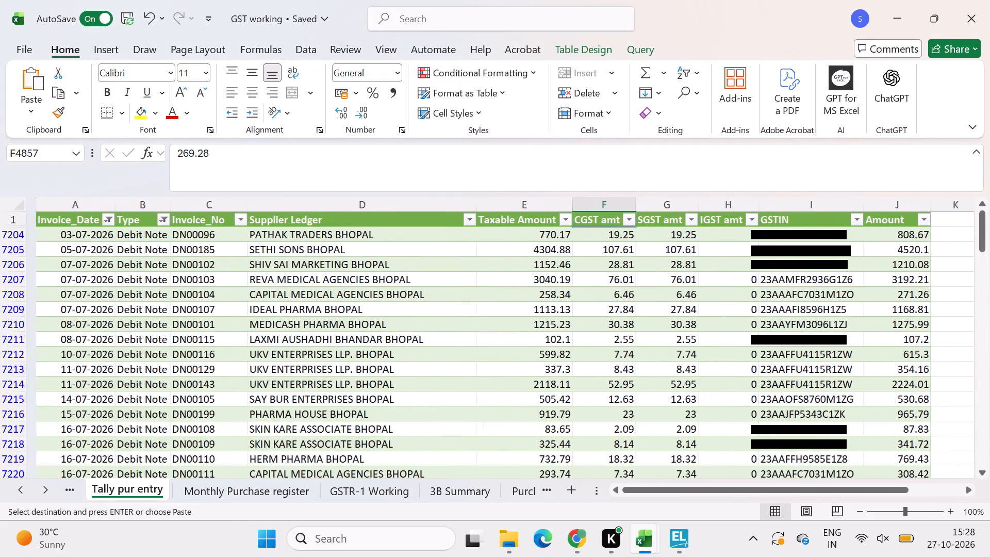
{"action": "left_click", "coordinate": [76, 235]}
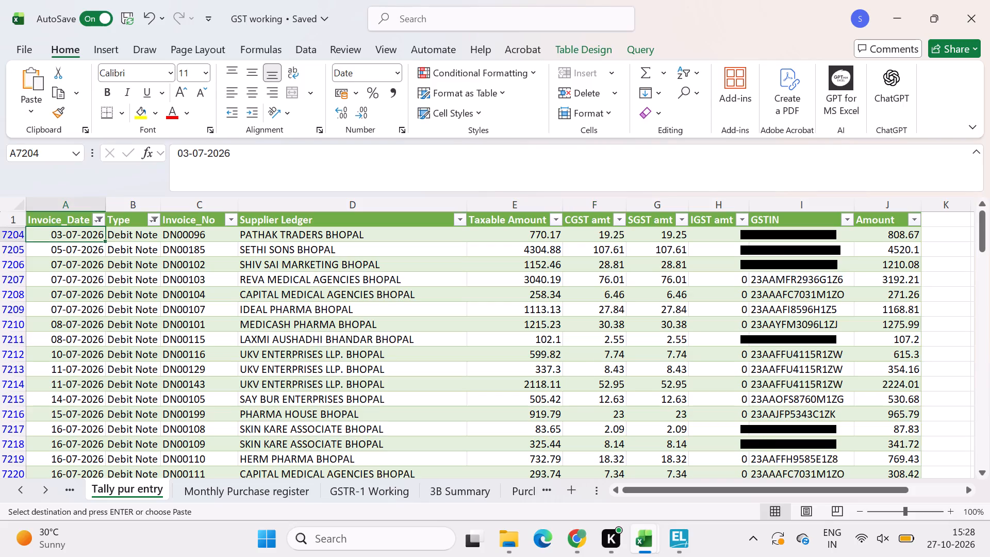
{"action": "key", "text": "ctrl+shift+Down"}
{"action": "key", "text": "ctrl+c"}
{"action": "key", "text": "alt+Tab"}
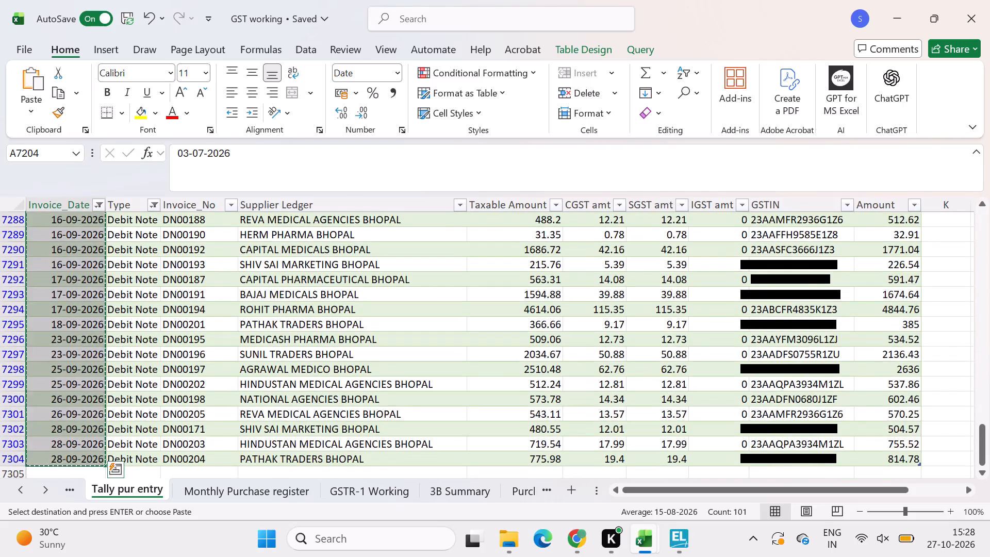
{"action": "key", "text": "ctrl+alt+v"}
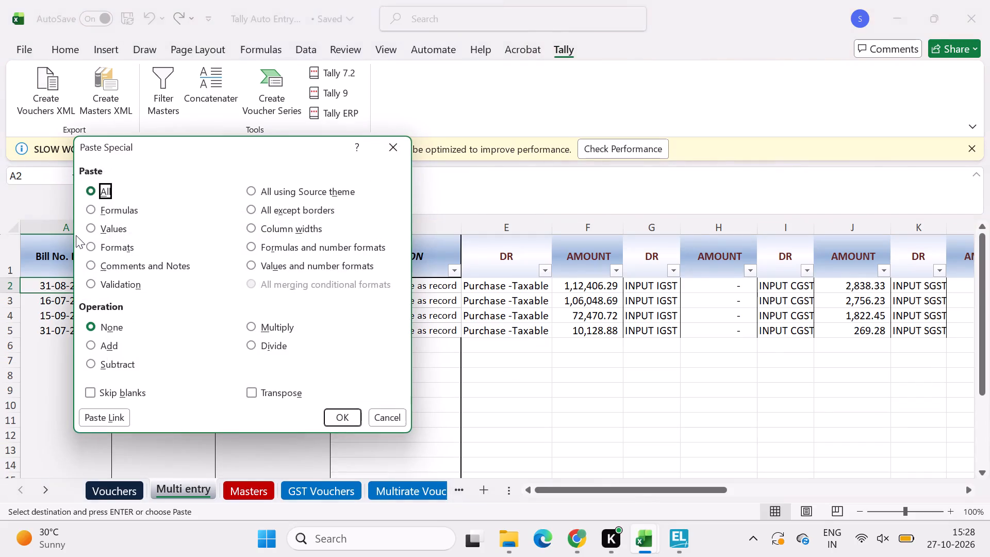
{"action": "key", "text": "v"}
{"action": "key", "text": "Return"}
Set the voucher type of the first Multi entry row to Debit Note.
{"action": "key", "text": "Right"}
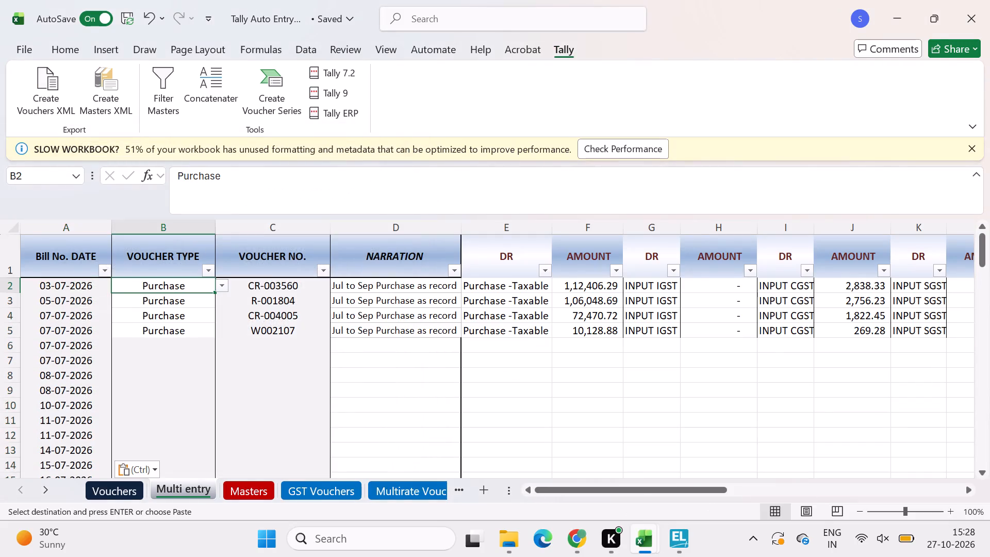
{"action": "type", "text": "de"}
{"action": "key", "text": "Return"}
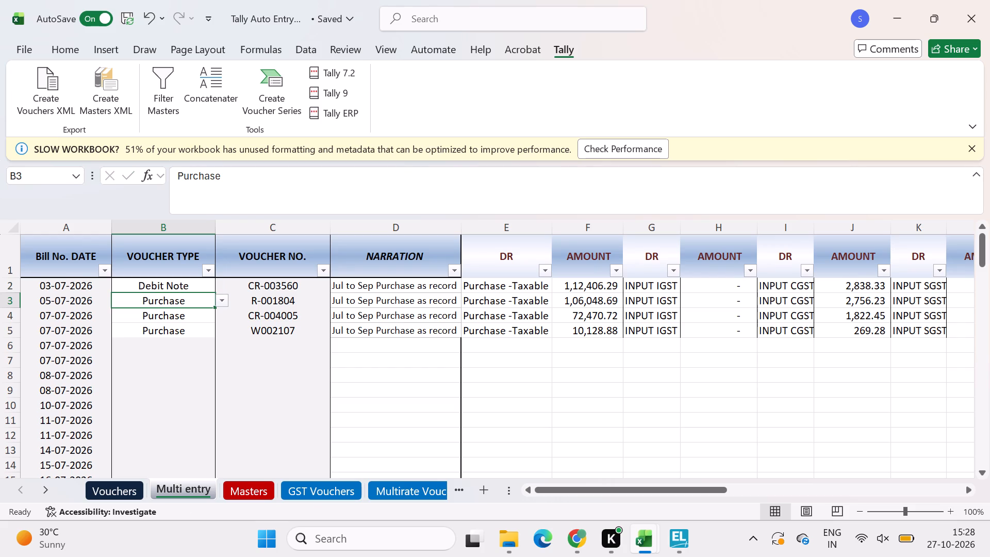
Switch to TallyPrime, leave the purchase voucher register and view the Balance Sheet.
{"action": "key", "text": "alt+Tab"}
{"action": "key", "text": "alt+Tab"}
{"action": "key", "text": "alt+Tab"}
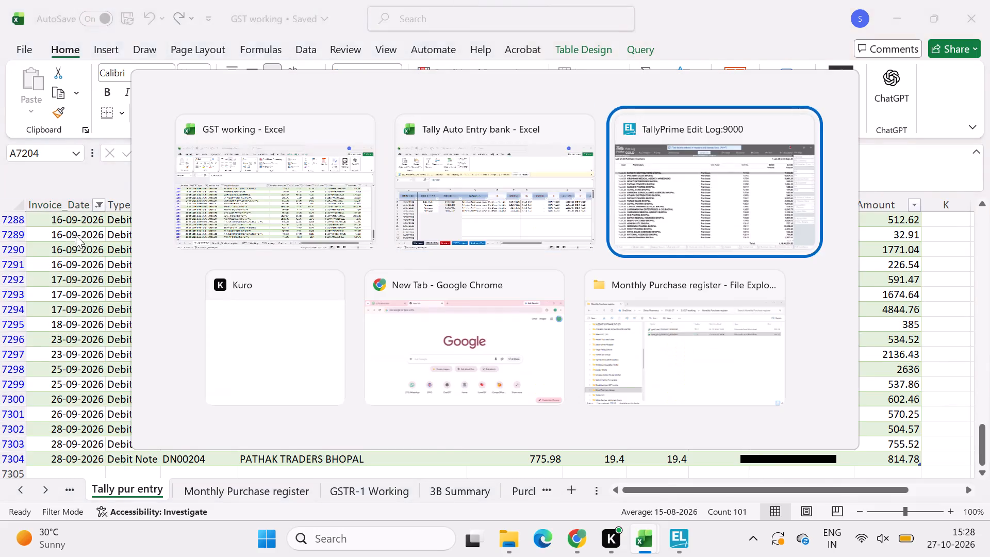
{"action": "key", "text": "Escape"}
{"action": "key", "text": "Escape"}
{"action": "key", "text": "Escape"}
{"action": "key", "text": "Escape"}
{"action": "key", "text": "Escape"}
{"action": "key", "text": "Escape"}
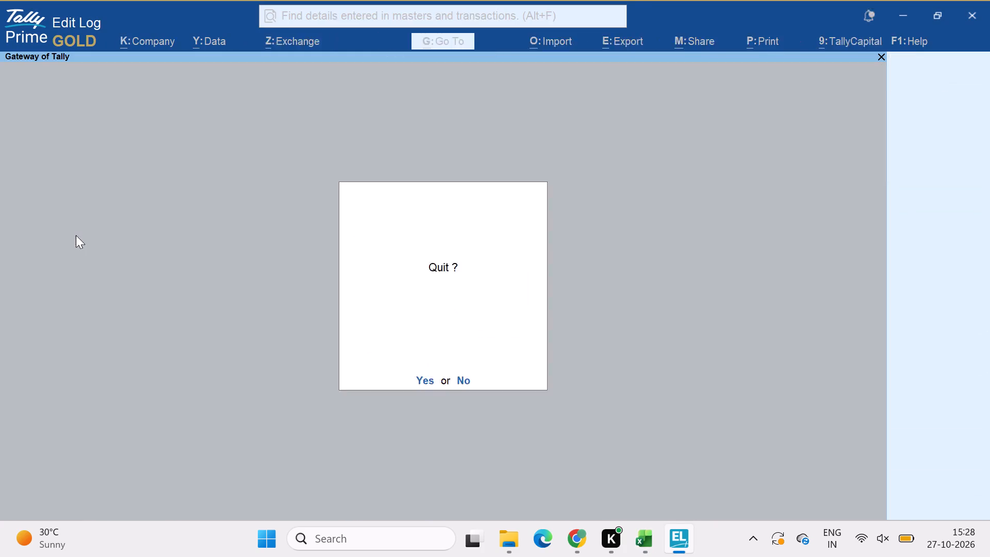
{"action": "key", "text": "b"}
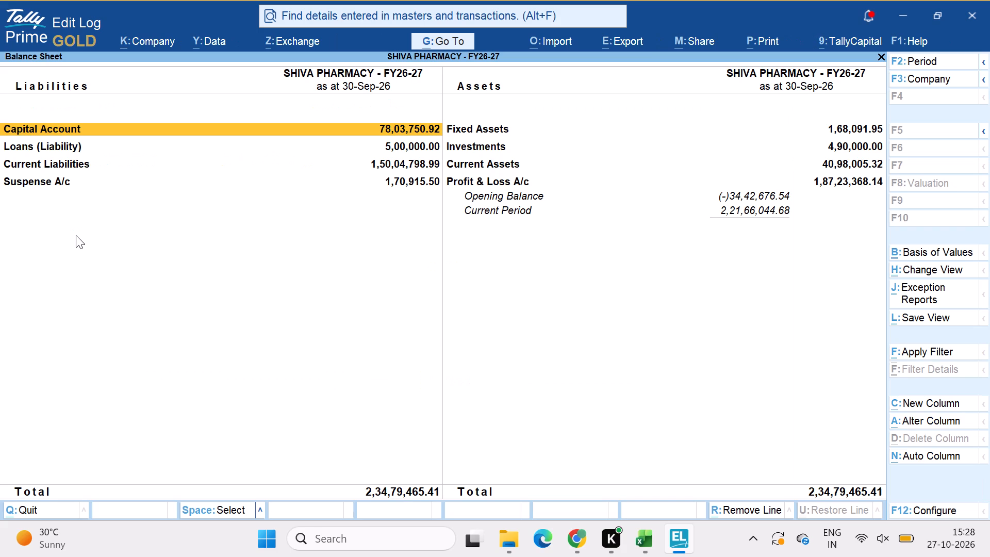
{"action": "key", "text": "Right"}
{"action": "key", "text": "Escape"}
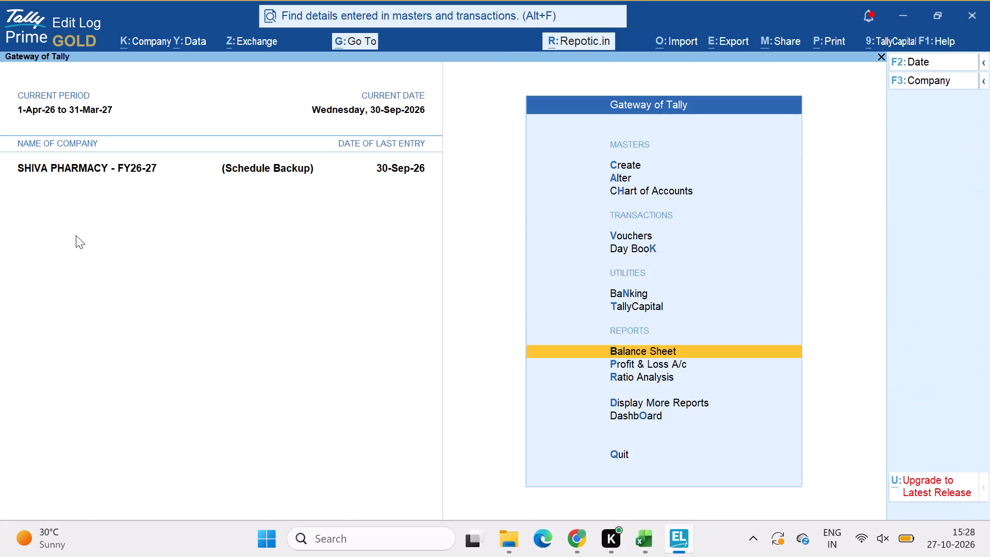
View the detailed Profit & Loss A/c and drill down to the monthly summary of the Purchase -Taxable ledger.
{"action": "key", "text": "Down"}
{"action": "key", "text": "Return"}
{"action": "key", "text": "alt+F1"}
{"action": "key", "text": "Right"}
{"action": "key", "text": "Down"}
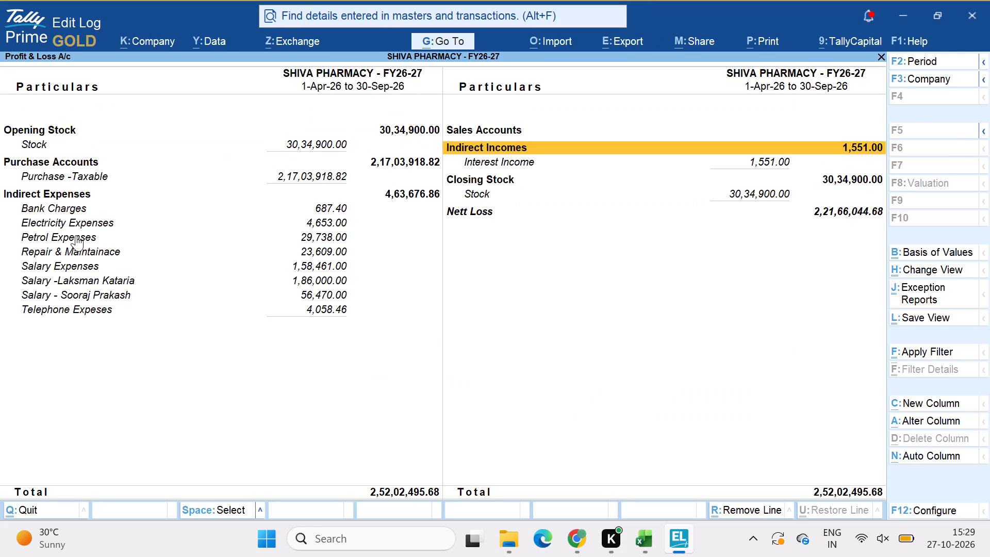
{"action": "key", "text": "Left"}
{"action": "key", "text": "Down"}
{"action": "key", "text": "Down"}
{"action": "key", "text": "Return"}
{"action": "key", "text": "Right"}
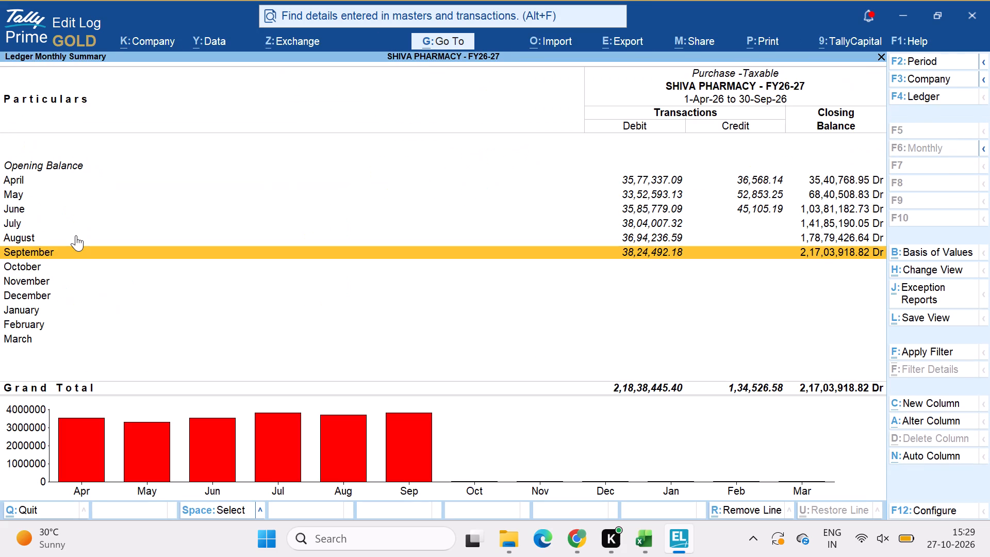
Open the ledger's June vouchers and examine how the last debit note, for SHIV SAI MARKETING BHOPAL, is entered.
{"action": "key", "text": "Up"}
{"action": "key", "text": "Up"}
{"action": "key", "text": "Up"}
{"action": "key", "text": "Return"}
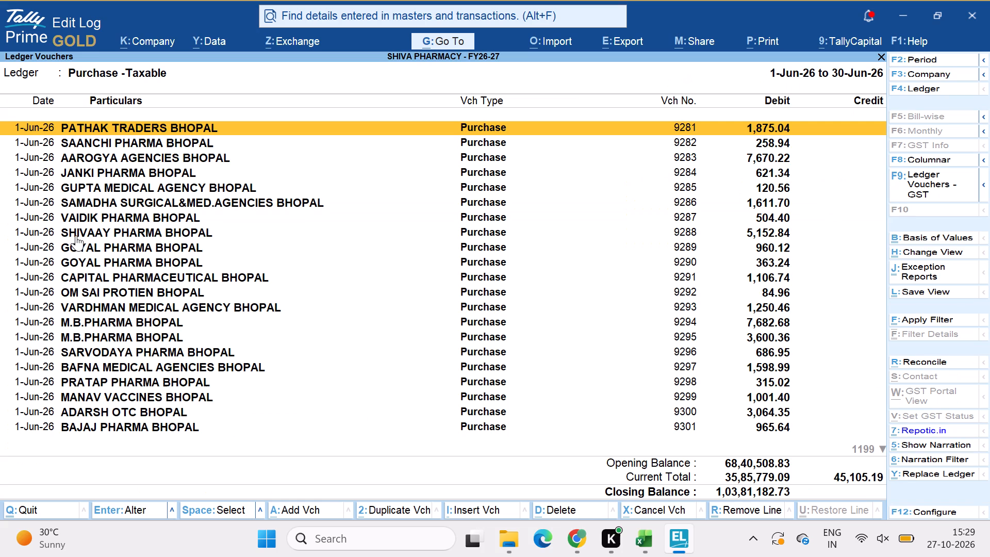
{"action": "key", "text": "End"}
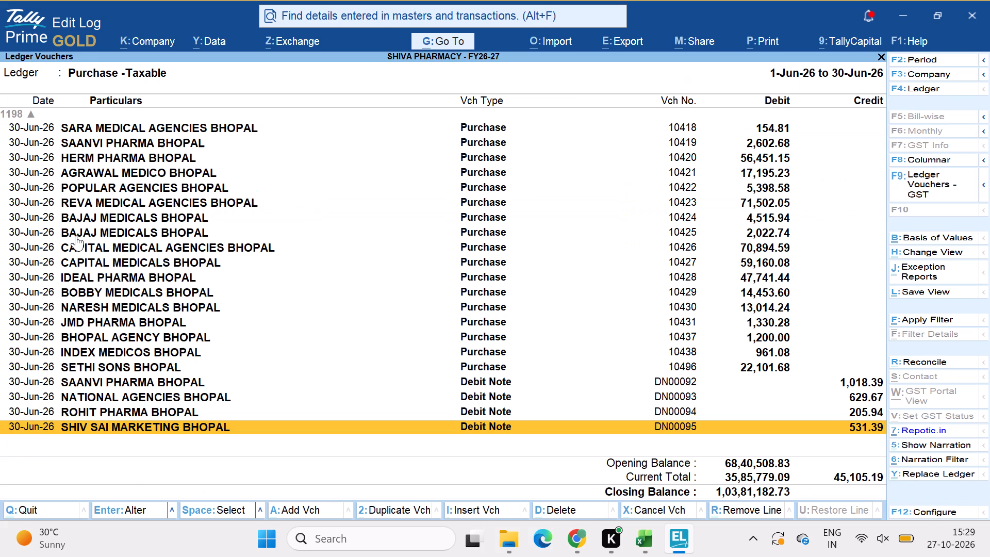
{"action": "key", "text": "Return"}
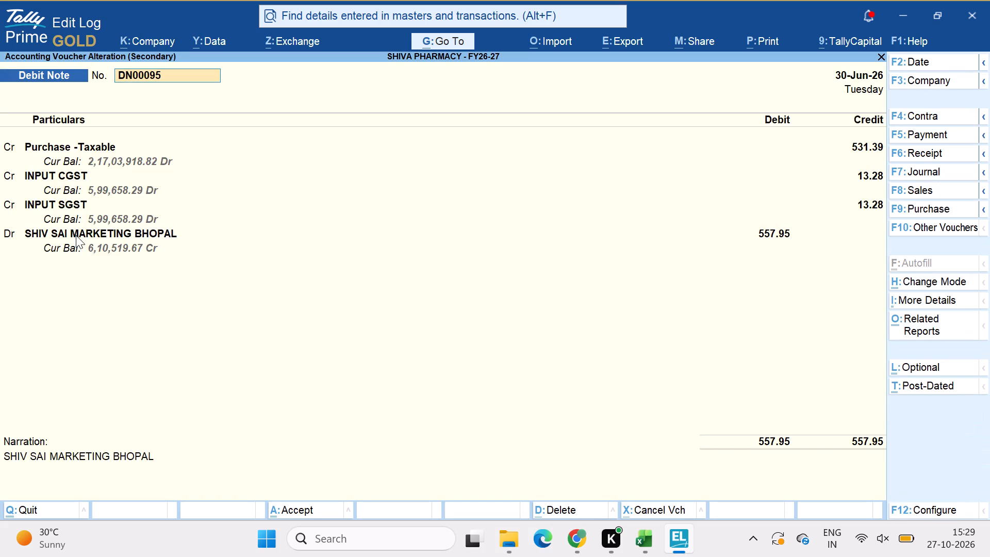
Back in Excel, copy the filtered debit note invoice numbers and paste them as values into the Multi entry sheet's VOUCHER NO. column.
{"action": "key", "text": "alt+Tab"}
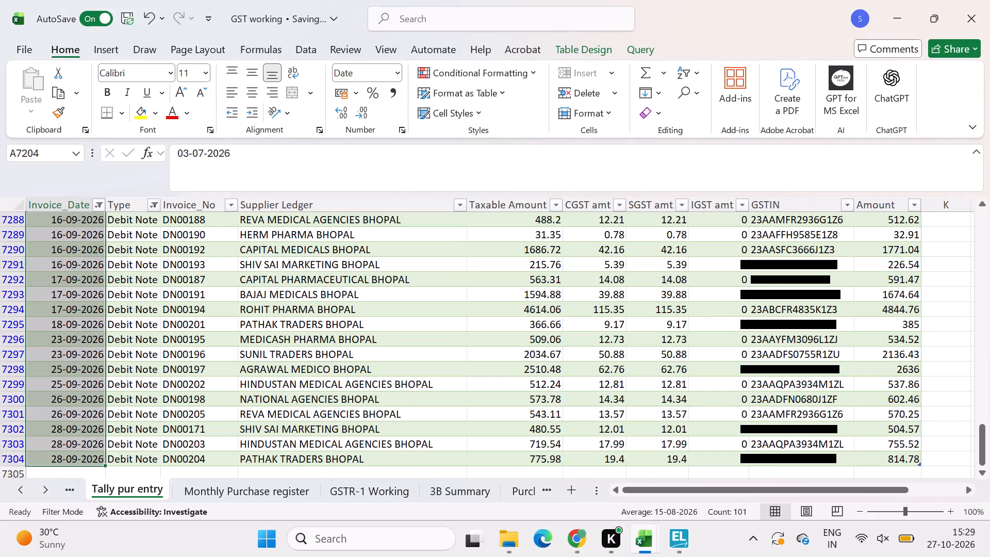
{"action": "key", "text": "alt+Tab"}
{"action": "key", "text": "alt+Tab"}
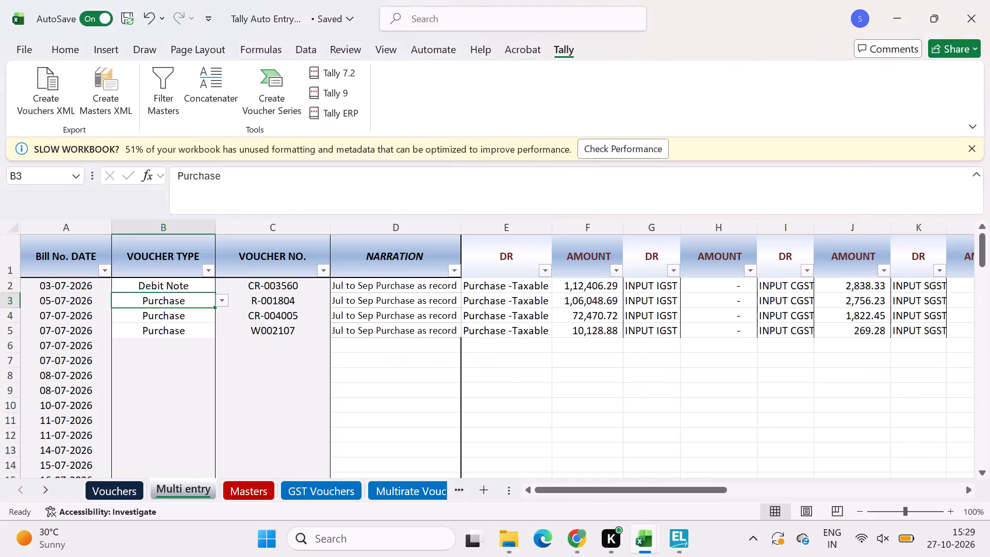
{"action": "left_click", "coordinate": [278, 286]}
{"action": "key", "text": "alt+Tab"}
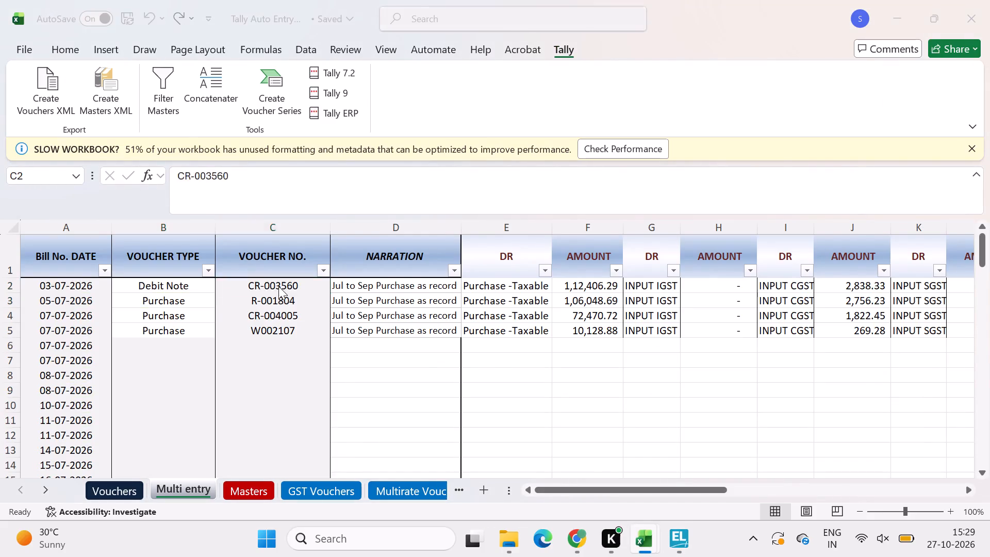
{"action": "key", "text": "alt+Tab"}
{"action": "key", "text": "alt+Left"}
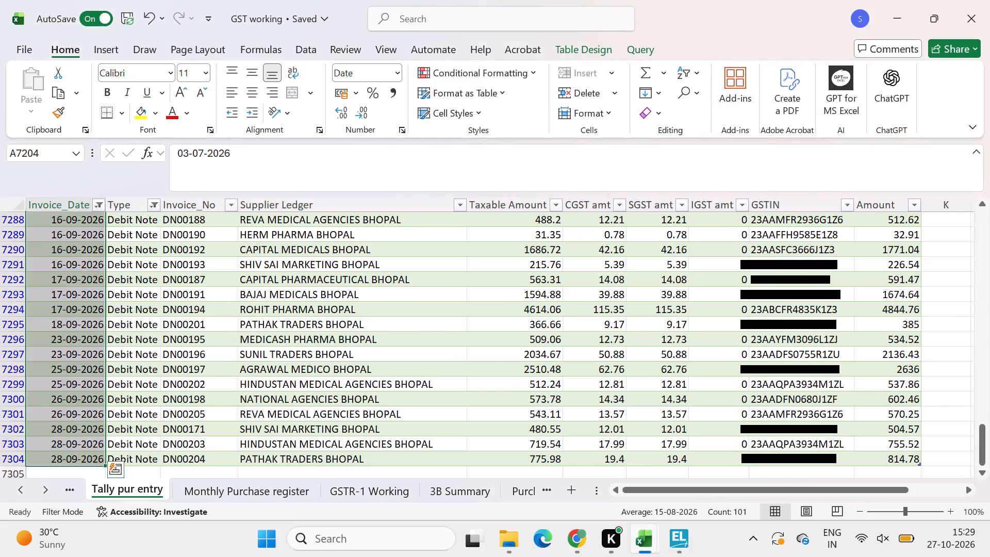
{"action": "key", "text": "Right"}
{"action": "key", "text": "Right"}
{"action": "key", "text": "Up"}
{"action": "key", "text": "Down"}
{"action": "key", "text": "ctrl+shift+Down"}
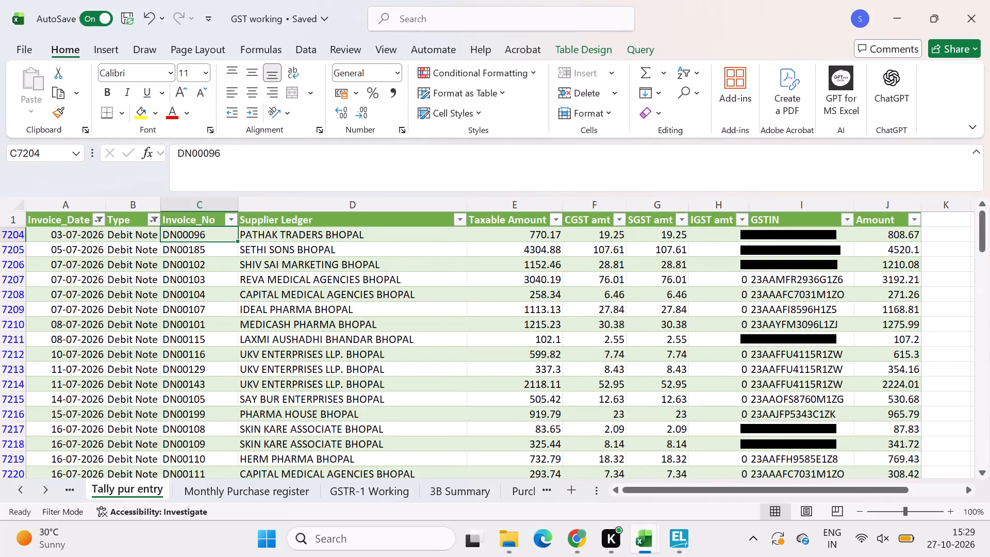
{"action": "key", "text": "ctrl+c"}
{"action": "key", "text": "alt+Tab"}
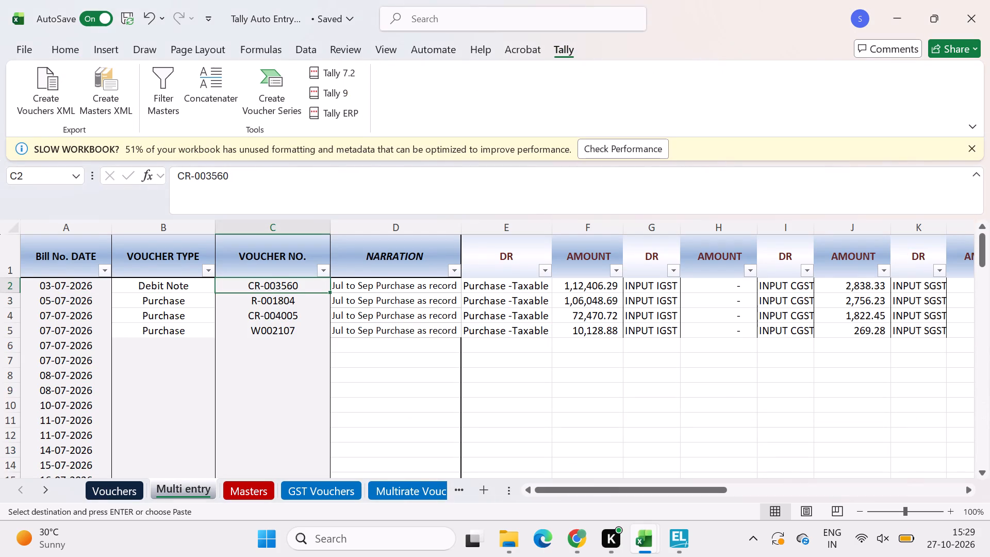
{"action": "key", "text": "ctrl+alt+v"}
{"action": "key", "text": "v"}
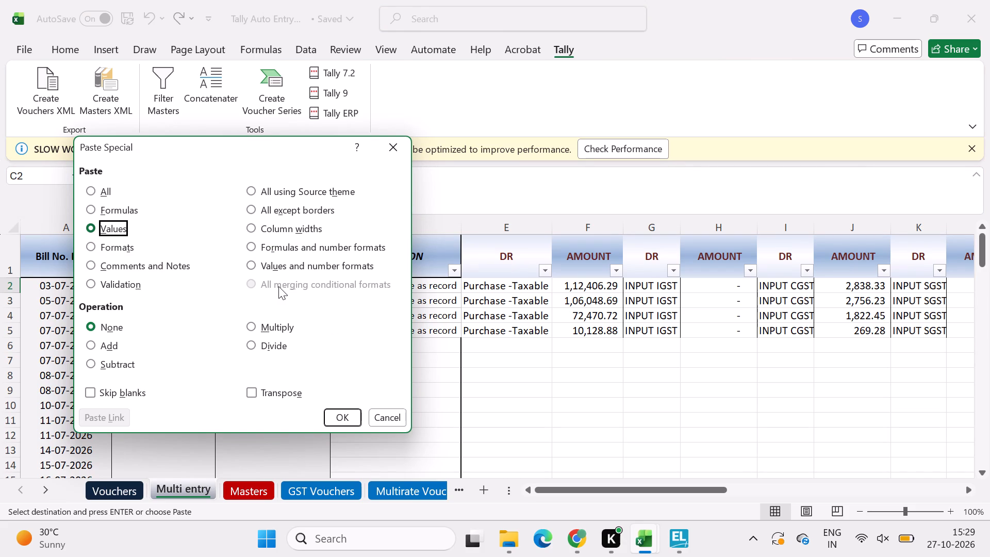
{"action": "key", "text": "Return"}
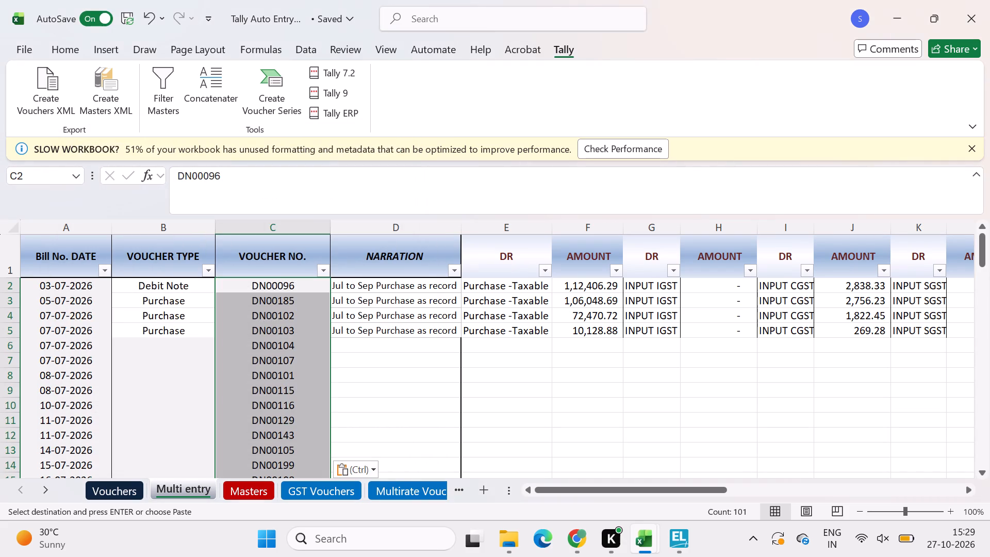
Fill the narration "Jul to Sep Purchase as record" down the NARRATION column for all the debit note rows.
{"action": "left_click", "coordinate": [404, 285]}
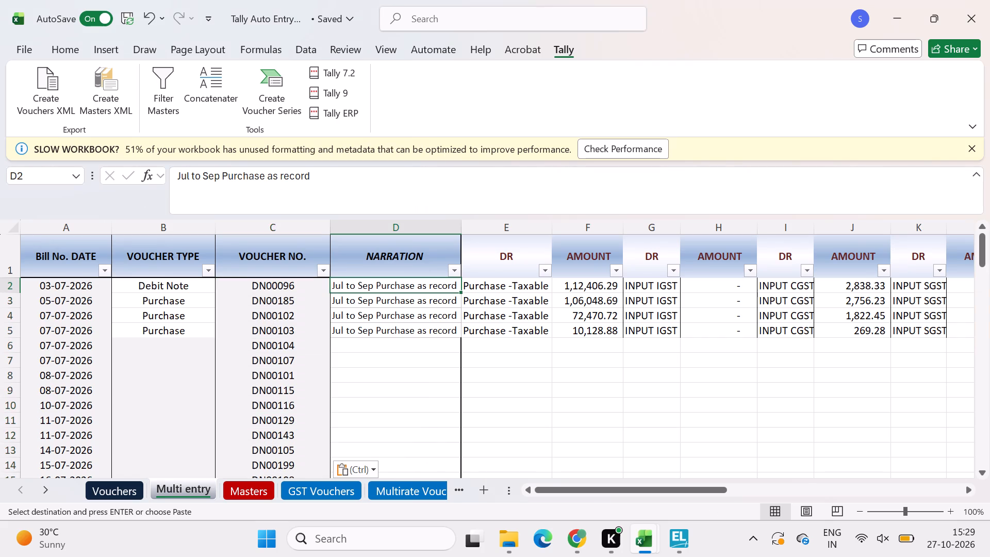
{"action": "triple_click", "coordinate": [462, 294]}
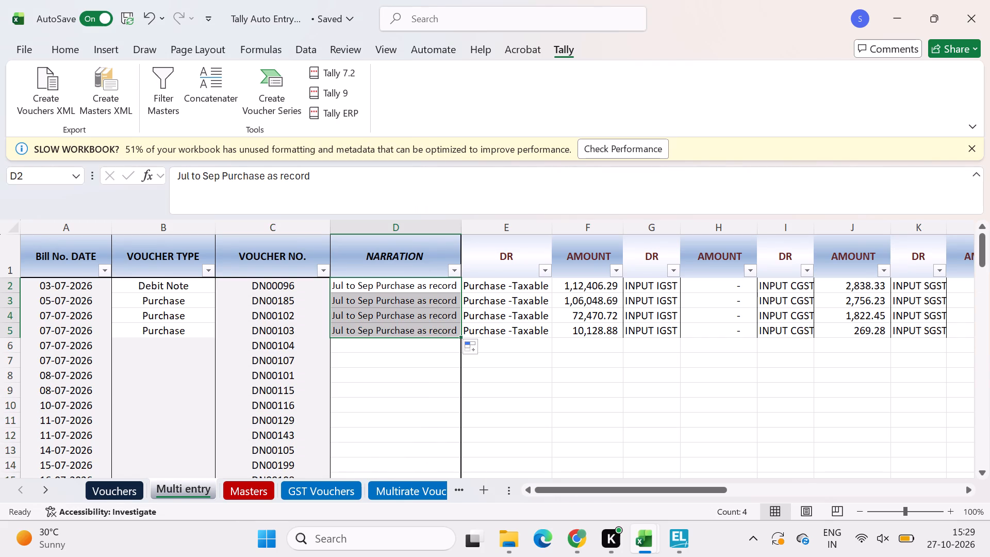
{"action": "double_click", "coordinate": [460, 338]}
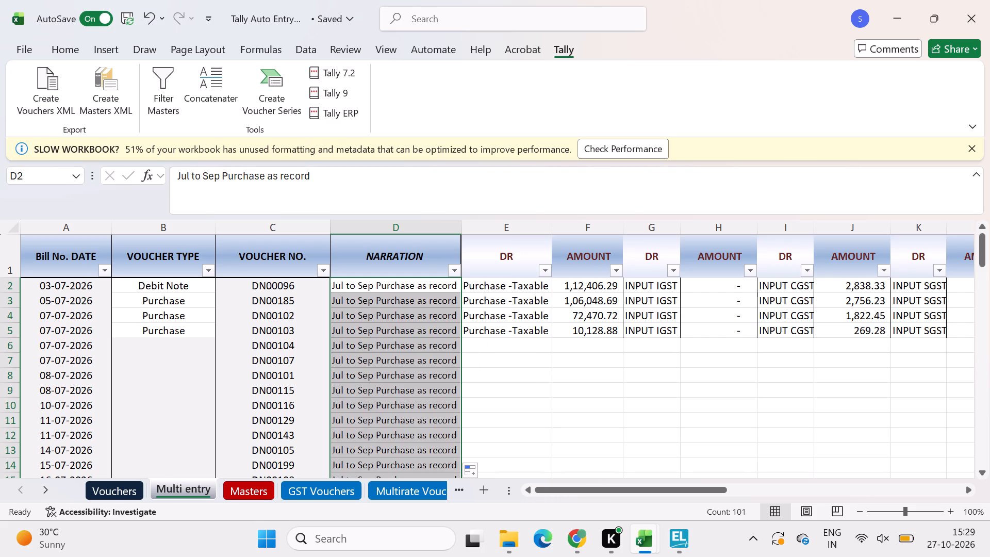
Select the Purchase -Taxable ledger in the first row's DR column.
{"action": "left_click", "coordinate": [520, 284]}
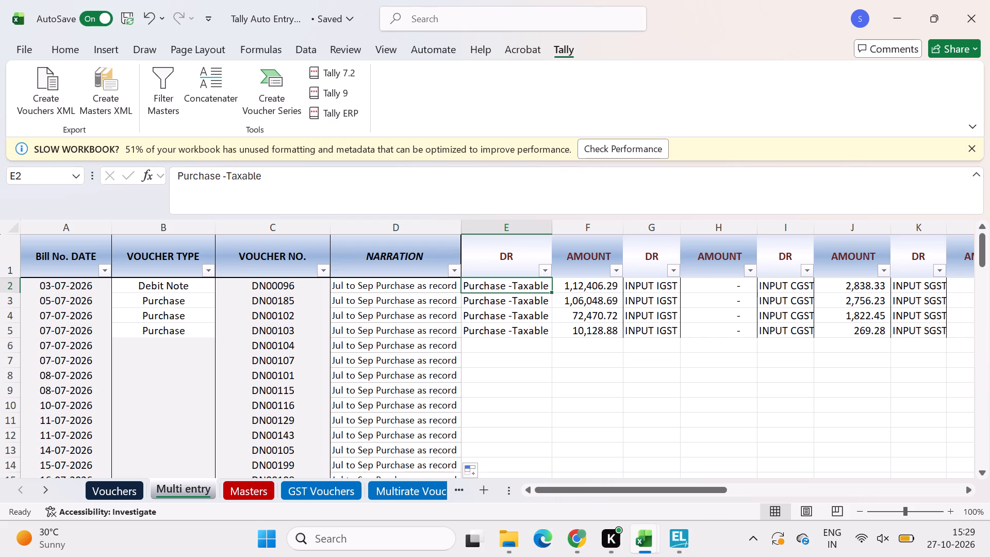
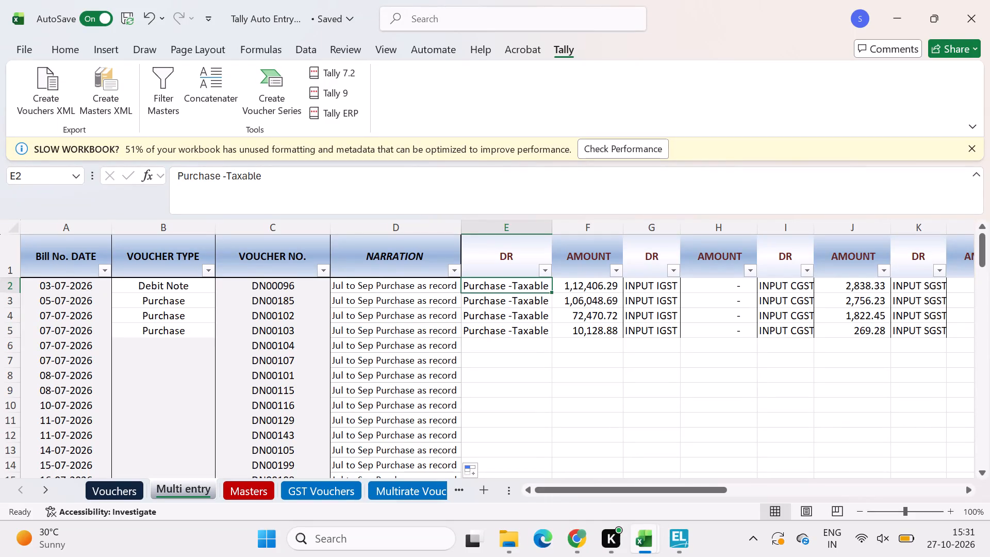
Fill the voucher type Debit Note down the VOUCHER TYPE column for all the debit note rows, checking through to the last row.
{"action": "left_click", "coordinate": [204, 292]}
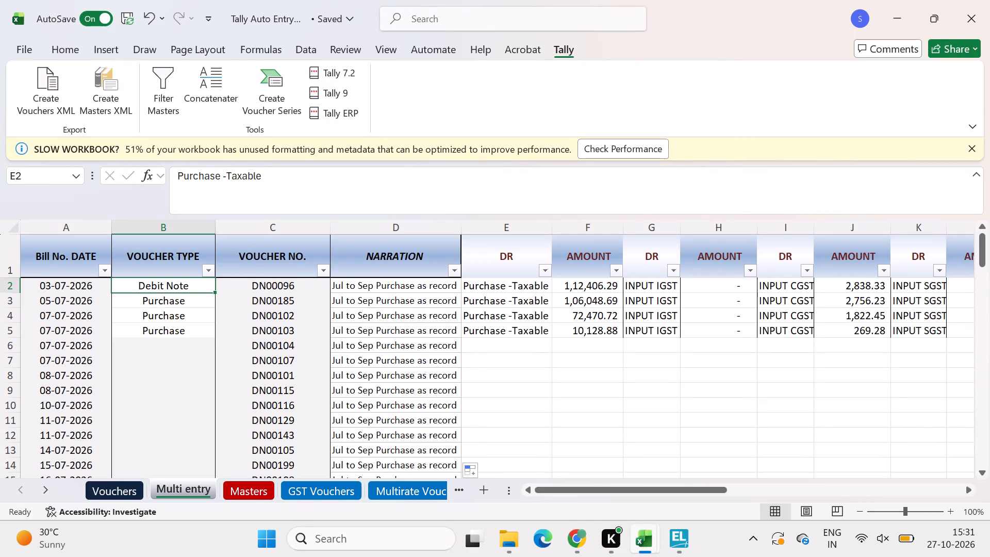
{"action": "double_click", "coordinate": [215, 293]}
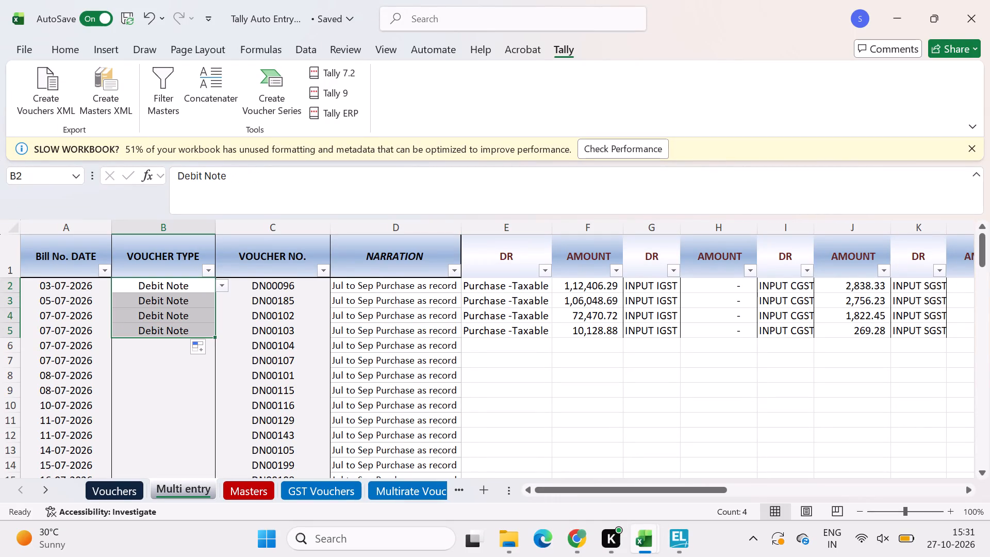
{"action": "double_click", "coordinate": [213, 337]}
{"action": "left_click", "coordinate": [186, 349]}
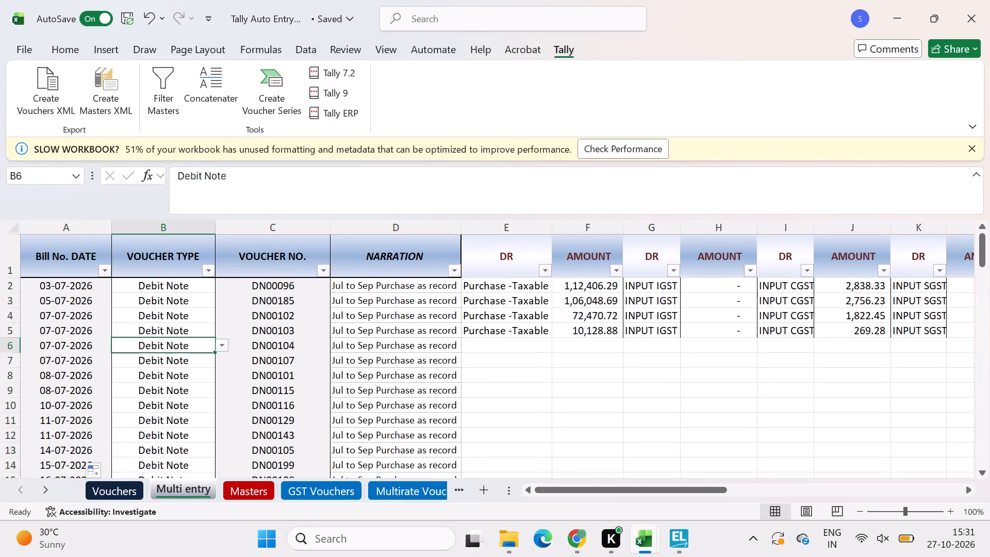
{"action": "key", "text": "ctrl+Down"}
{"action": "key", "text": "Down"}
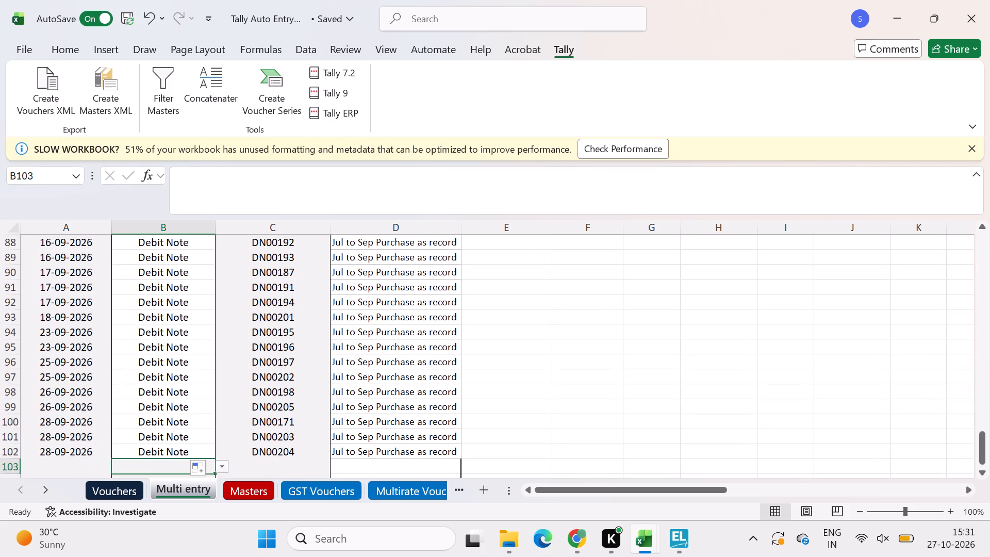
{"action": "key", "text": "Up"}
{"action": "key", "text": "ctrl+Up"}
{"action": "key", "text": "Down"}
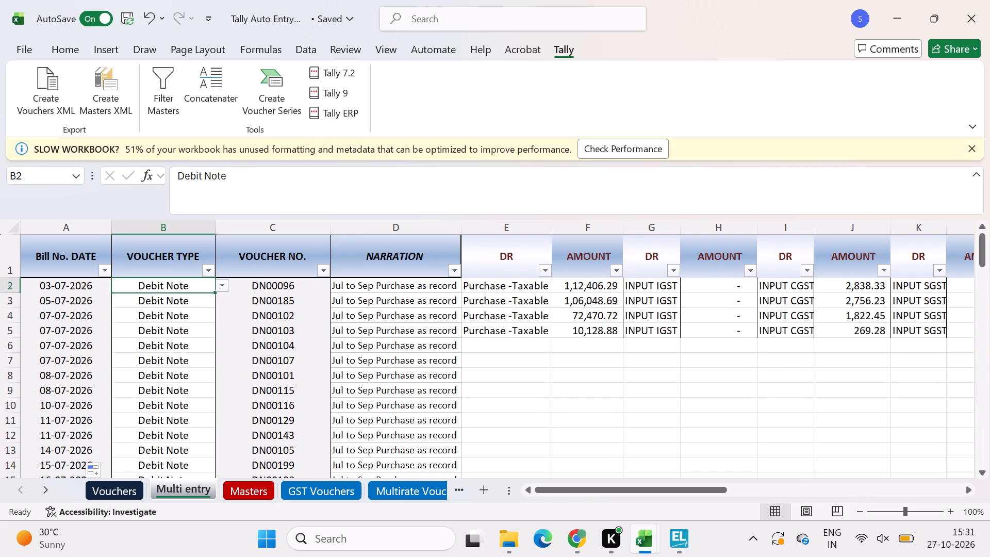
Fill the Purchase -Taxable ledger down the first DR column for all the debit note rows.
{"action": "key", "text": "Right"}
{"action": "key", "text": "Right"}
{"action": "key", "text": "Right"}
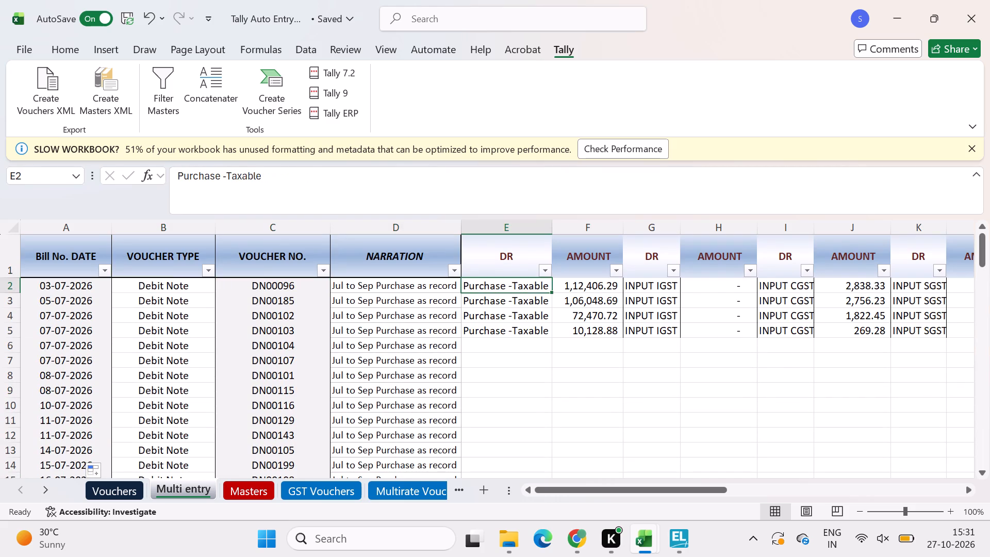
{"action": "left_click", "coordinate": [541, 326]}
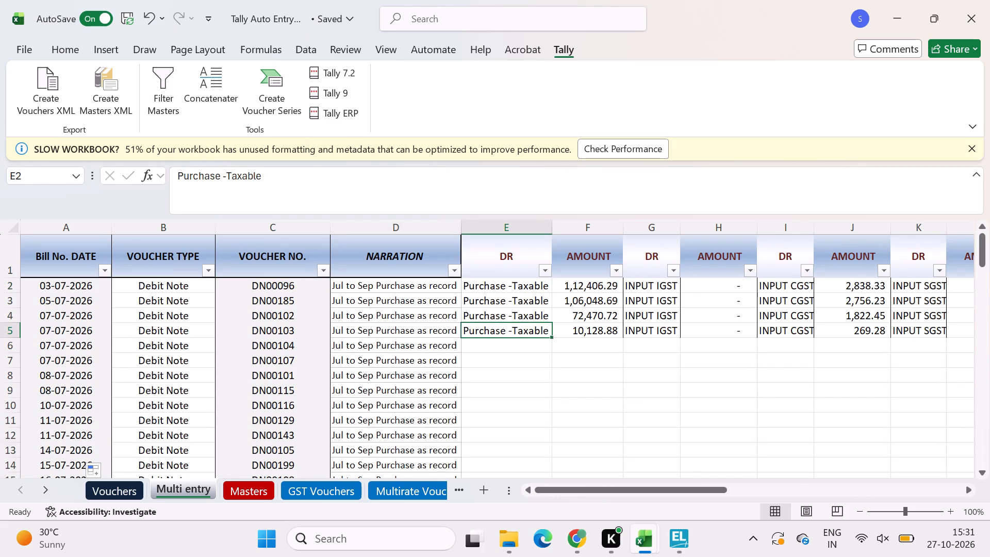
{"action": "double_click", "coordinate": [551, 338]}
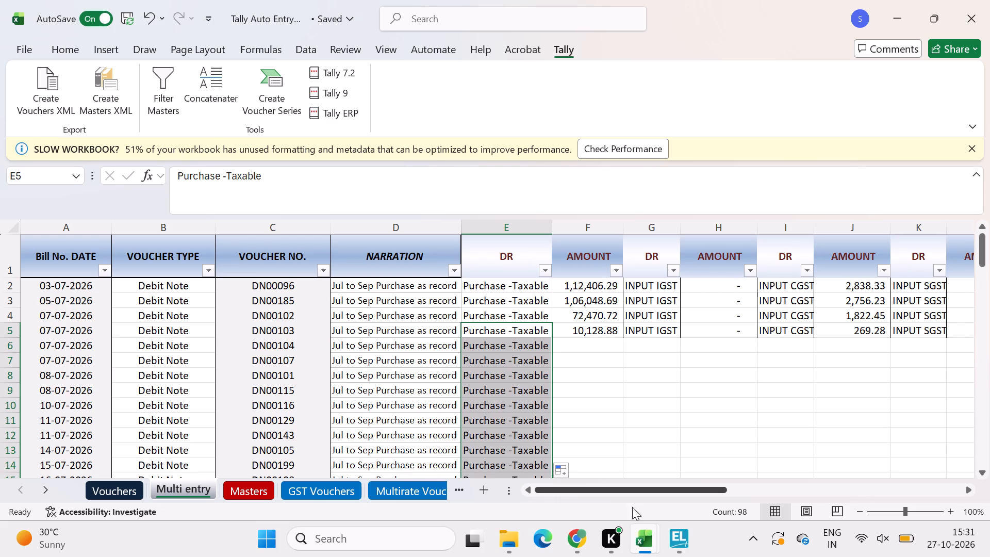
Switch to TallyPrime to check the Cr and Dr ledger layout of the open debit note, and return to Excel.
{"action": "left_click", "coordinate": [674, 538]}
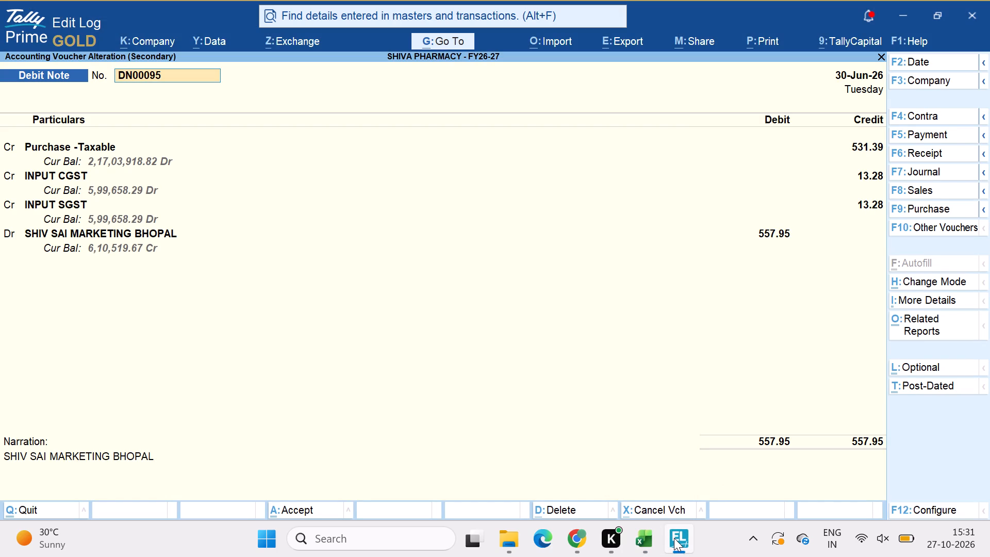
{"action": "key", "text": "alt+Tab"}
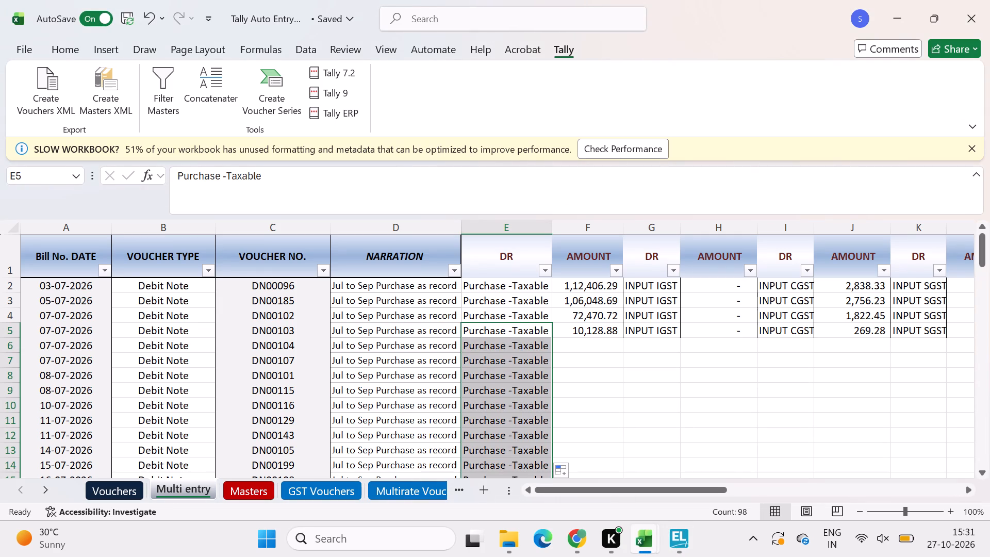
{"action": "key", "text": "alt+Tab"}
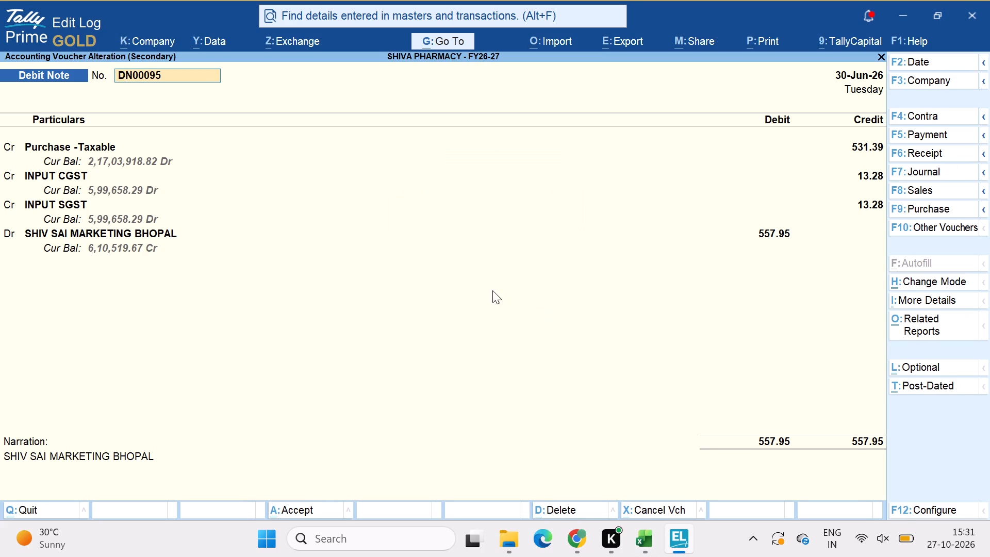
{"action": "key", "text": "alt+Tab"}
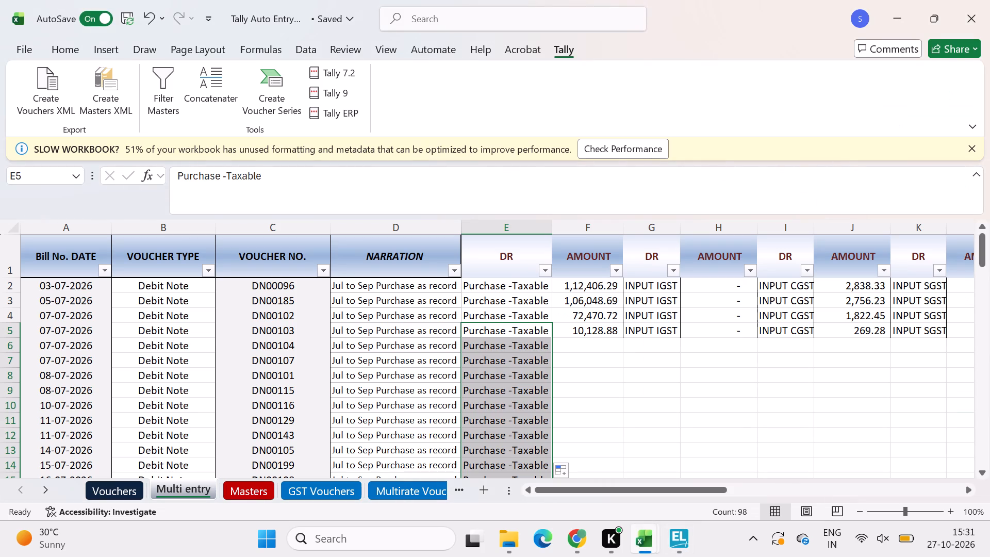
Copy the filtered debit notes' Taxable Amount values from GST working and paste them as values into the AMOUNT column beside Purchase -Taxable.
{"action": "left_click", "coordinate": [586, 286]}
{"action": "key", "text": "alt+Tab"}
{"action": "key", "text": "alt+Tab"}
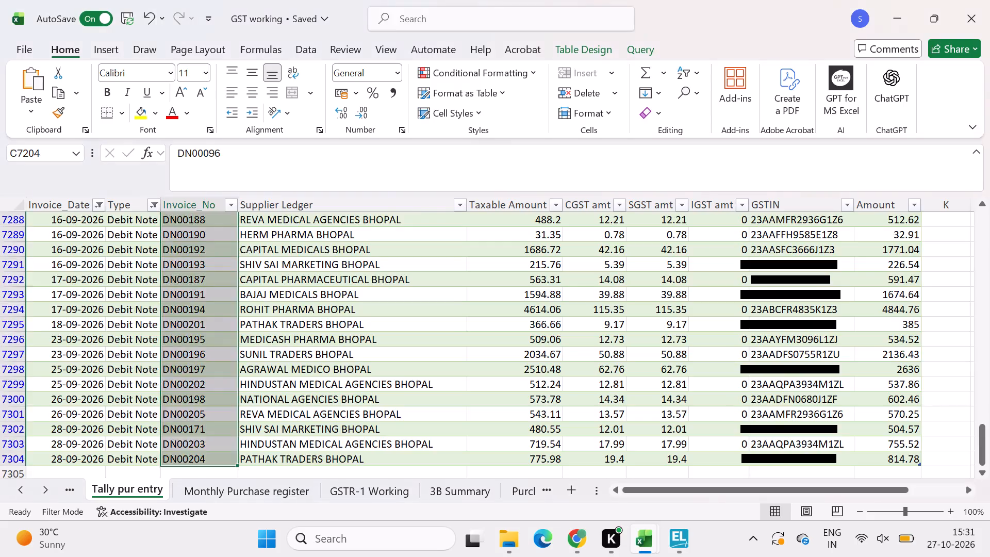
{"action": "key", "text": "Right"}
{"action": "key", "text": "Right"}
{"action": "key", "text": "Right"}
{"action": "key", "text": "Right"}
{"action": "key", "text": "Left"}
{"action": "key", "text": "Left"}
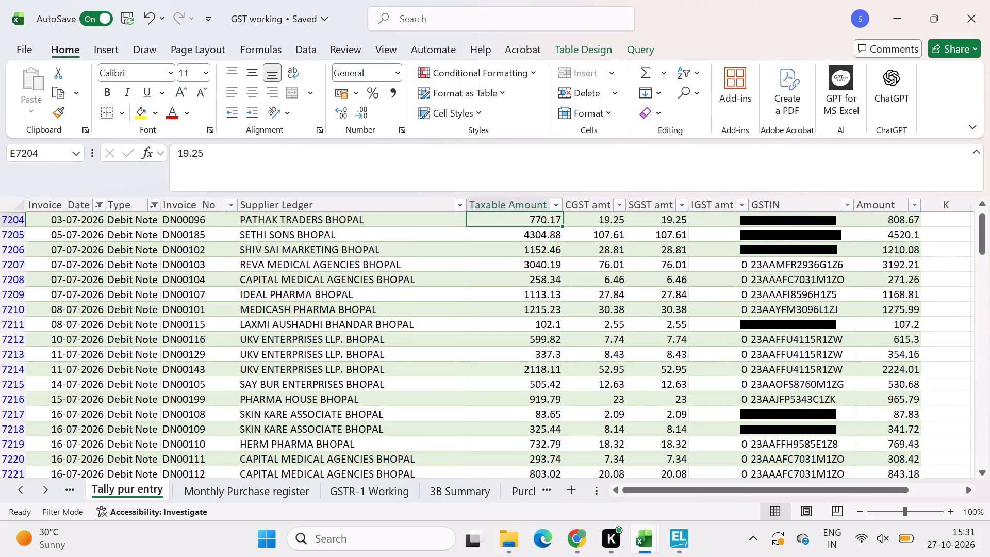
{"action": "key", "text": "Up"}
{"action": "key", "text": "Down"}
{"action": "key", "text": "ctrl+shift+Down"}
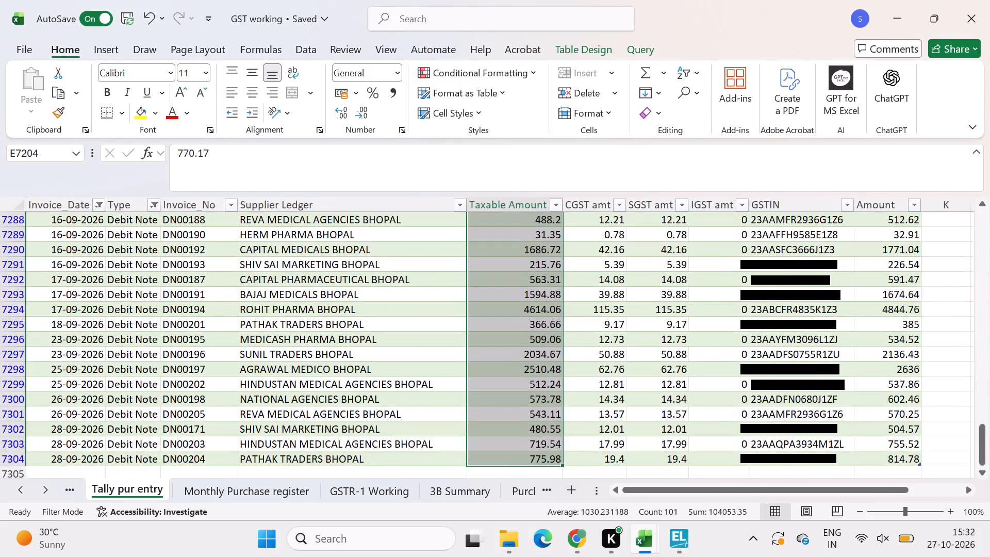
{"action": "key", "text": "ctrl+c"}
{"action": "key", "text": "alt+Tab"}
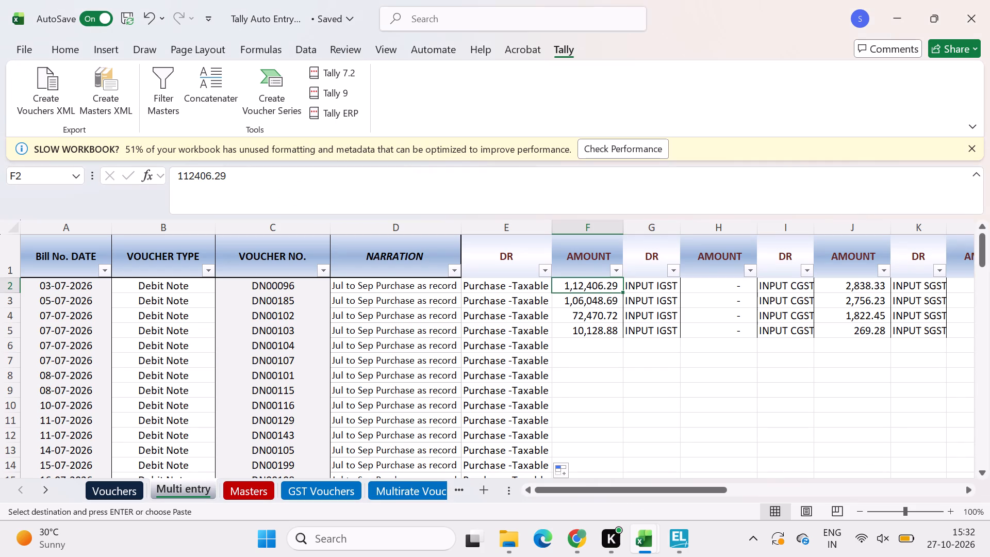
{"action": "key", "text": "ctrl+alt+v"}
{"action": "key", "text": "v"}
{"action": "key", "text": "Return"}
Copy the filtered CGST amt values from GST working and paste them as values into the AMOUNT column beside INPUT CGST.
{"action": "key", "text": "Right"}
{"action": "key", "text": "Right"}
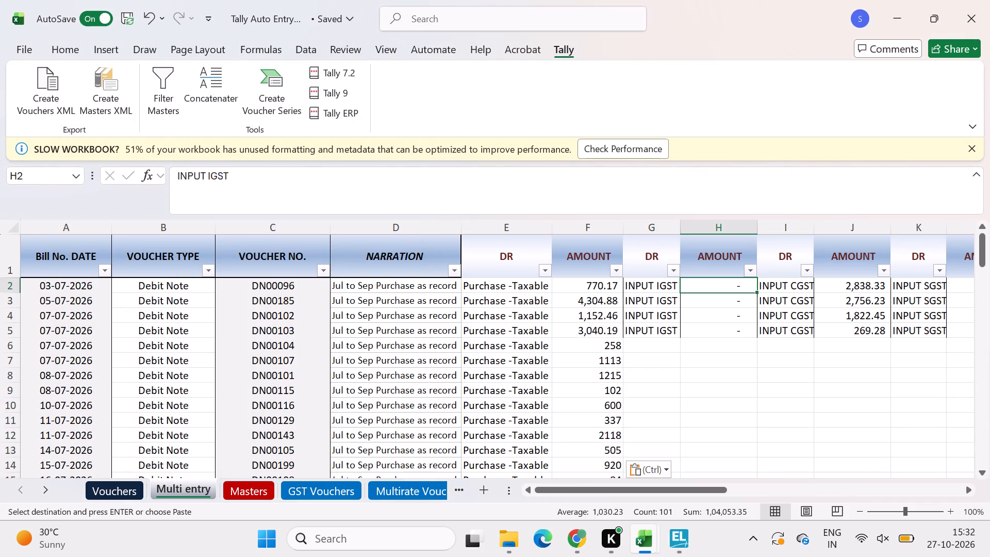
{"action": "key", "text": "alt+Tab"}
{"action": "key", "text": "Right"}
{"action": "key", "text": "Up"}
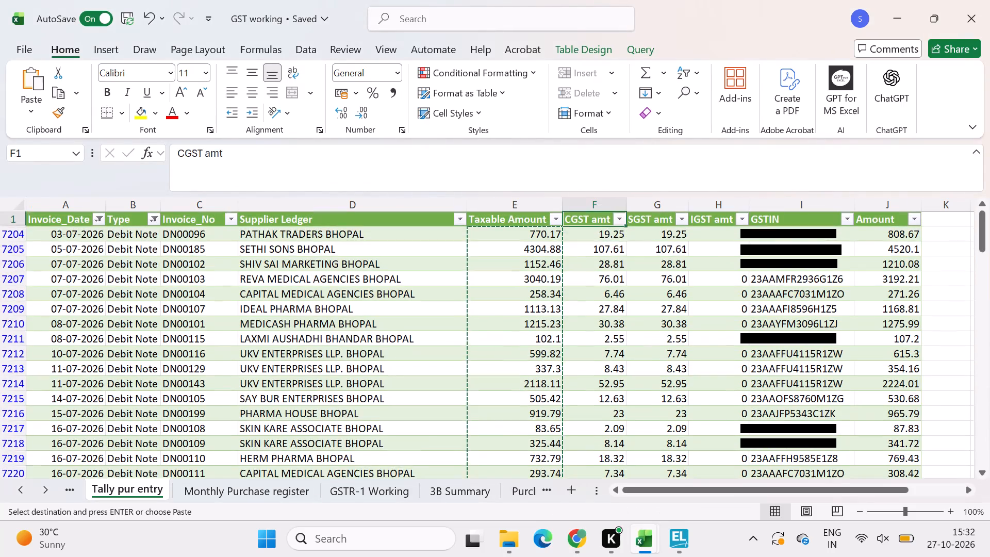
{"action": "key", "text": "Down"}
{"action": "key", "text": "ctrl+shift+Down"}
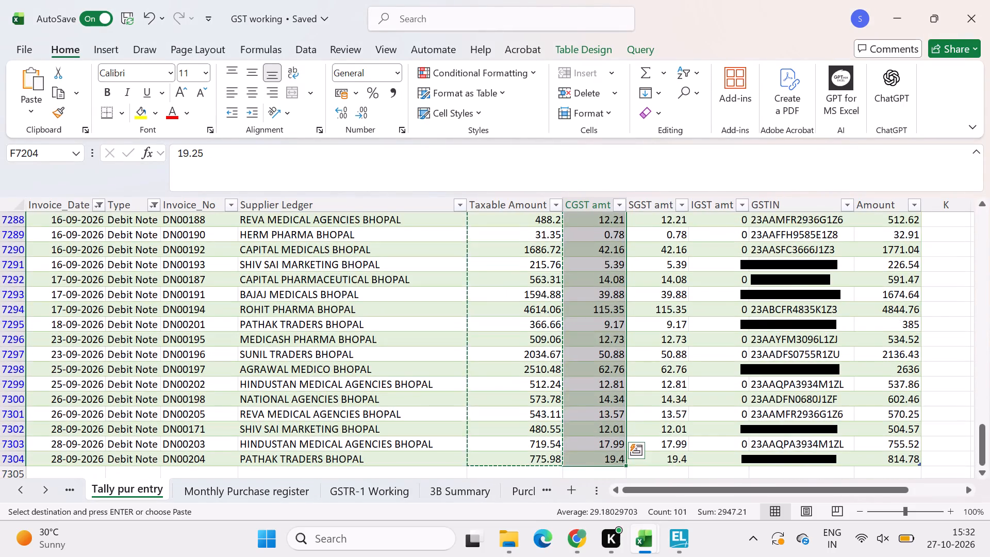
{"action": "key", "text": "ctrl+c"}
{"action": "key", "text": "alt+Tab"}
{"action": "key", "text": "Right"}
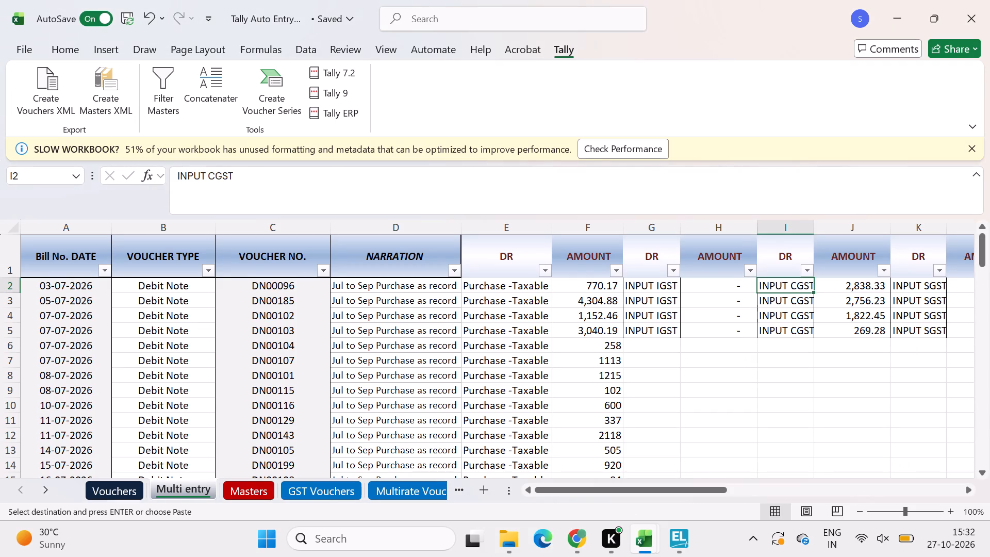
{"action": "key", "text": "Right"}
{"action": "key", "text": "ctrl+alt+v"}
{"action": "key", "text": "v"}
{"action": "key", "text": "Return"}
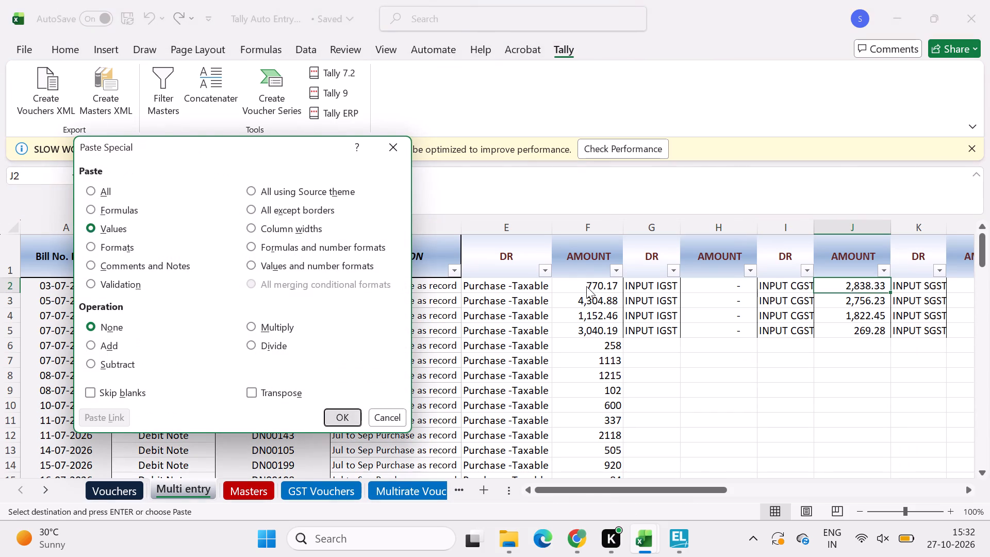
Paste the same copied CGST amounts as values into the AMOUNT column beside INPUT SGST.
{"action": "key", "text": "Right"}
{"action": "key", "text": "Right"}
{"action": "key", "text": "alt+Tab"}
{"action": "key", "text": "Right"}
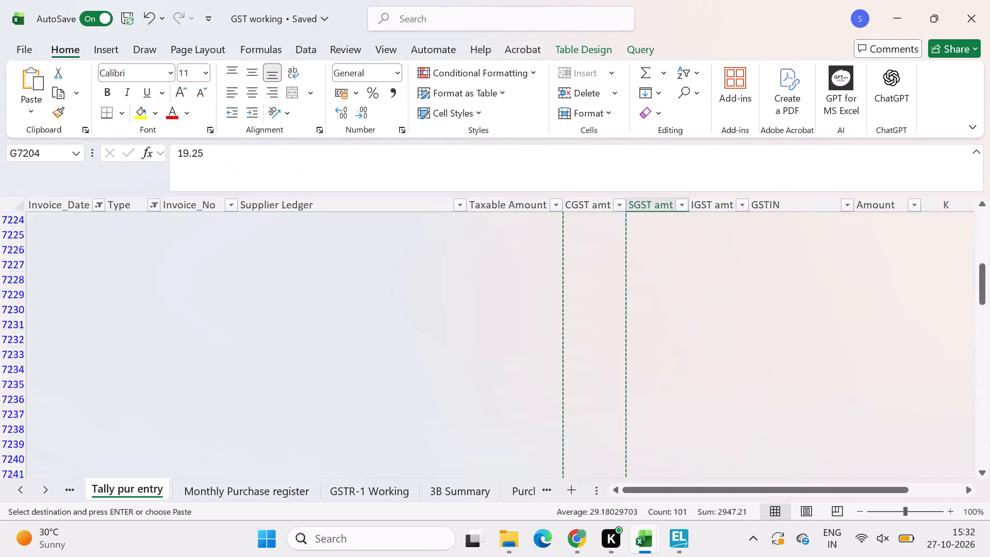
{"action": "key", "text": "alt+Tab"}
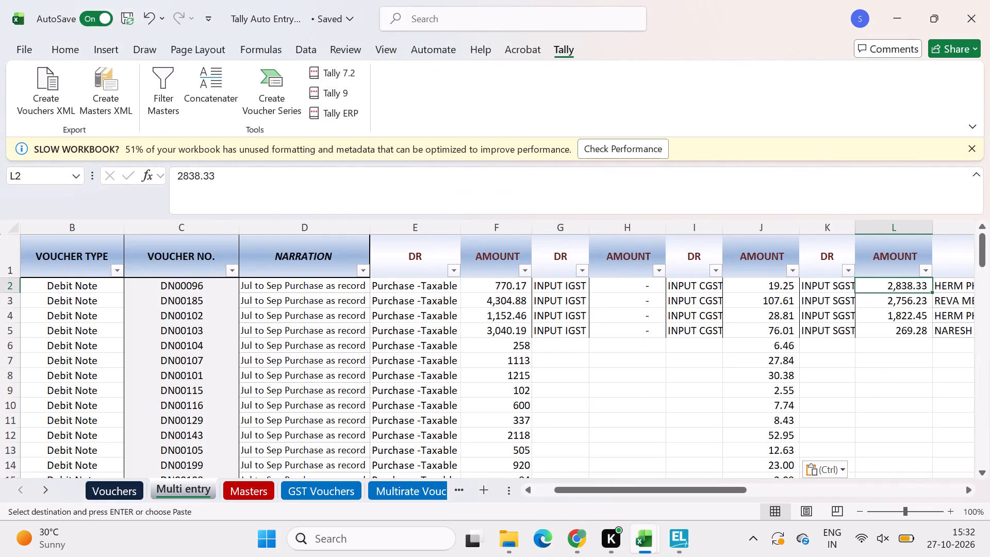
{"action": "key", "text": "ctrl+alt+v"}
{"action": "key", "text": "v"}
{"action": "key", "text": "Return"}
Copy the filtered IGST amt values from GST working and paste them as values into the AMOUNT column beside INPUT IGST.
{"action": "key", "text": "Left"}
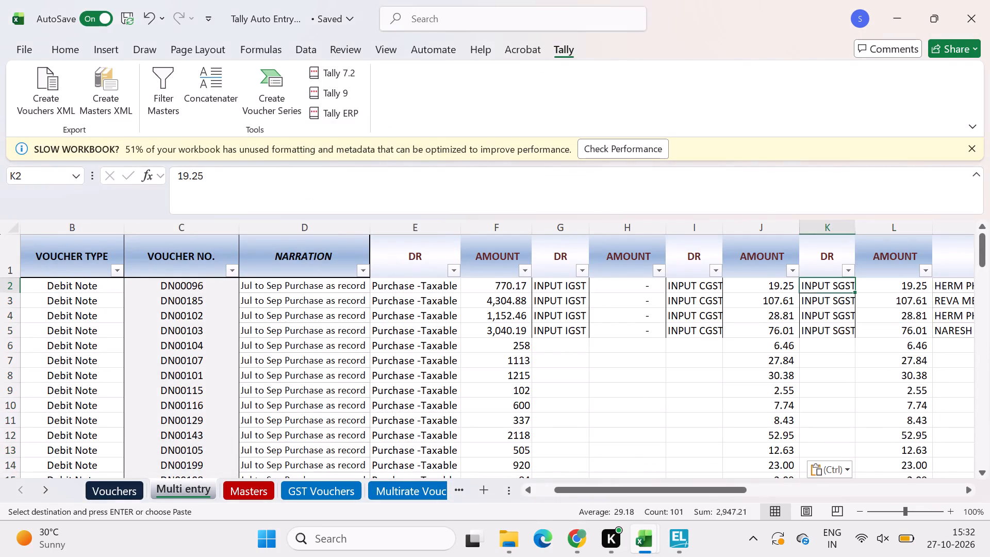
{"action": "key", "text": "Left"}
{"action": "key", "text": "Left"}
{"action": "key", "text": "Left"}
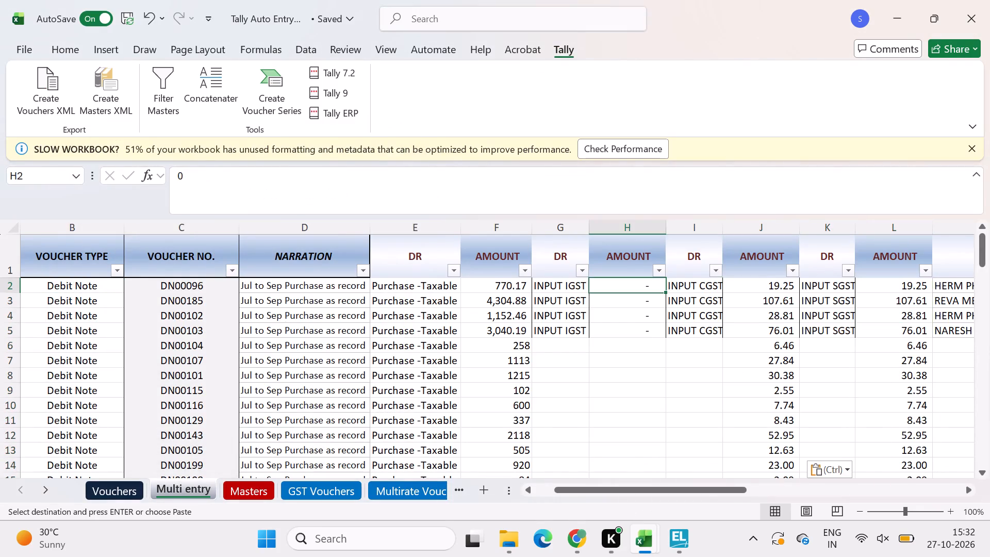
{"action": "key", "text": "alt+Tab"}
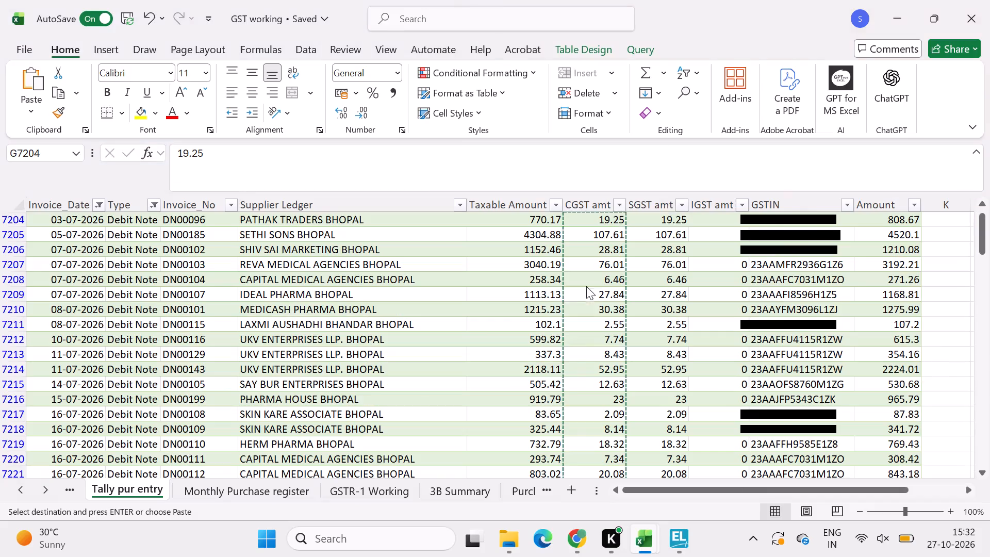
{"action": "key", "text": "Right"}
{"action": "key", "text": "Right"}
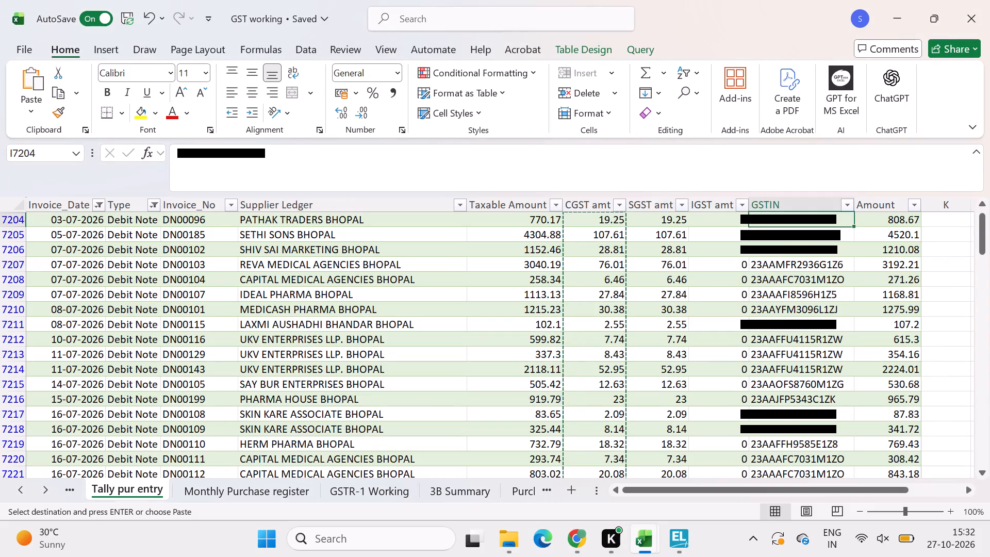
{"action": "key", "text": "Left"}
{"action": "key", "text": "Up"}
{"action": "key", "text": "Down"}
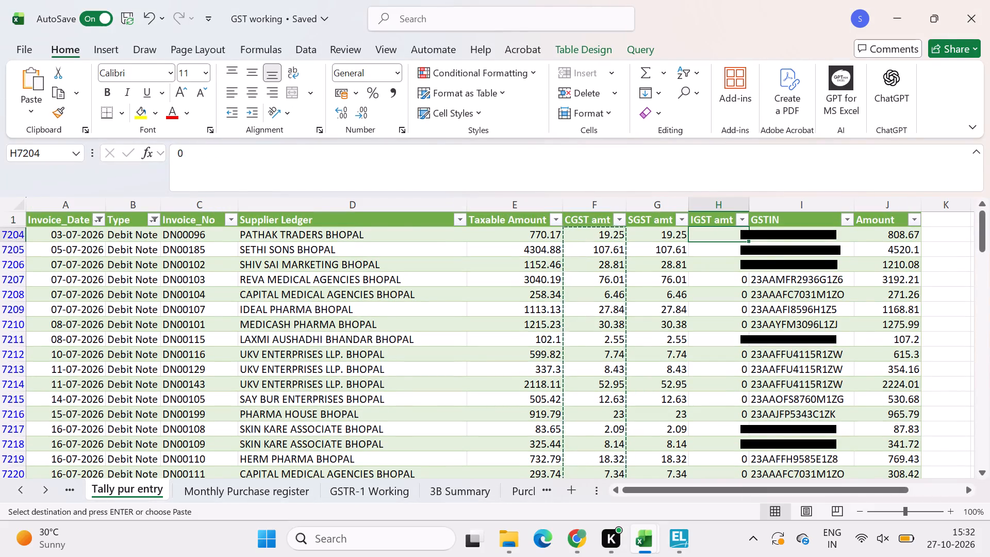
{"action": "key", "text": "ctrl+shift+Down"}
{"action": "key", "text": "ctrl+c"}
{"action": "key", "text": "alt+Tab"}
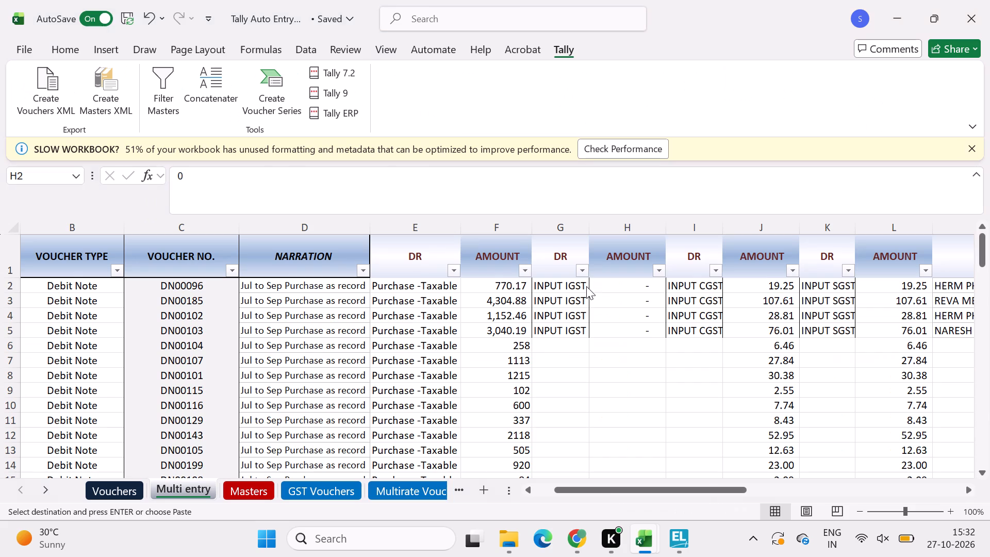
{"action": "key", "text": "ctrl+alt+v"}
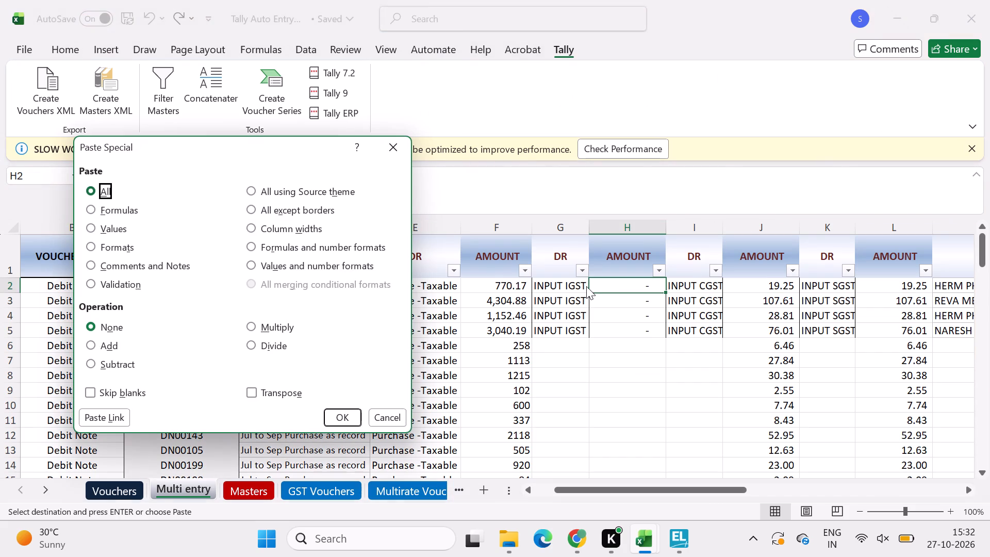
{"action": "key", "text": "v"}
{"action": "key", "text": "Return"}
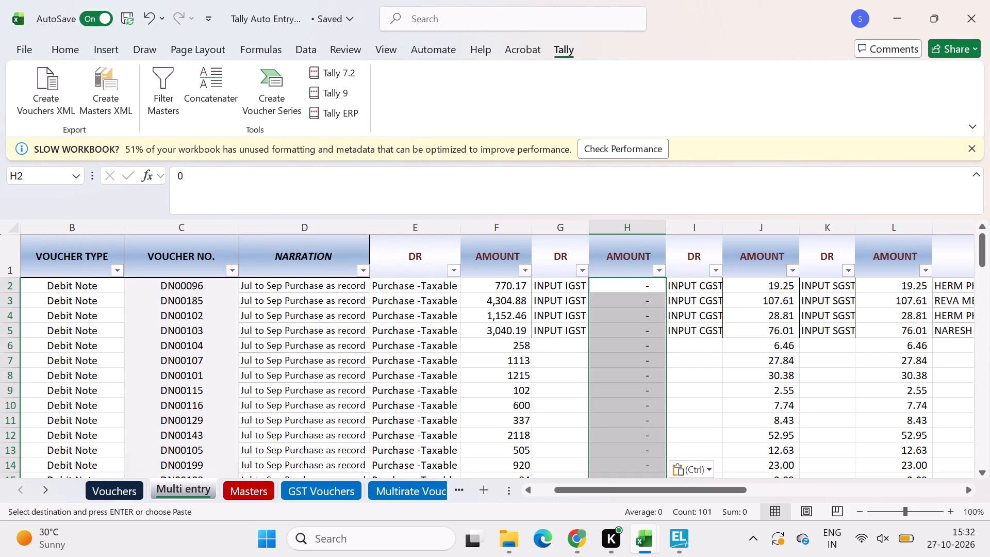
Fill the INPUT IGST and INPUT CGST ledger names down their DR columns for all the debit note rows.
{"action": "left_click_drag", "start_coordinate": [582, 326], "coordinate": [588, 338]}
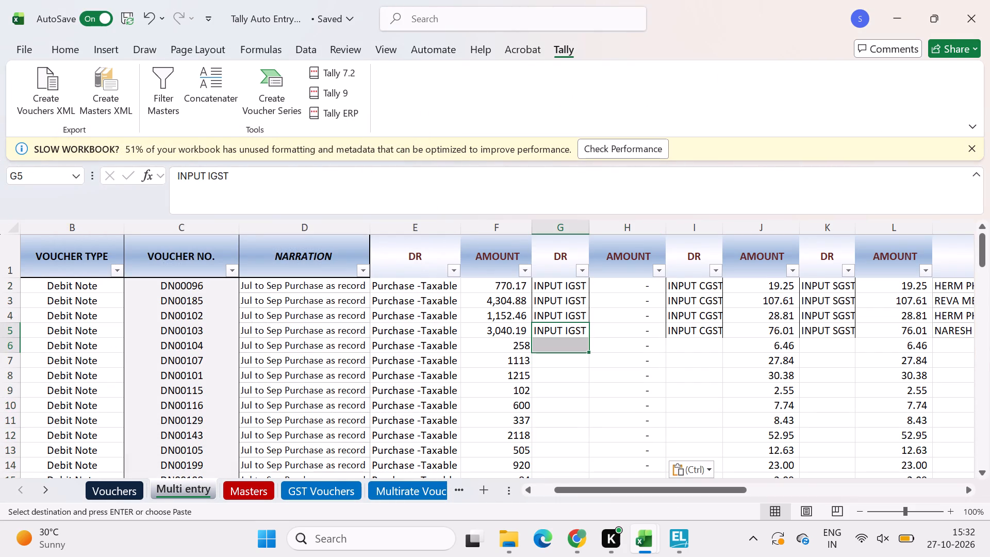
{"action": "left_click", "coordinate": [586, 331]}
{"action": "double_click", "coordinate": [587, 339]}
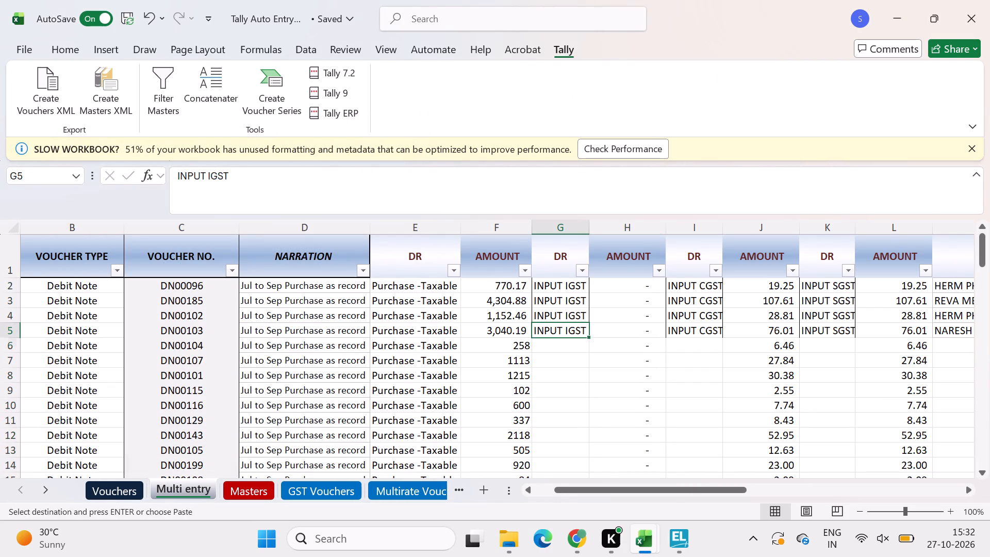
{"action": "left_click", "coordinate": [702, 330]}
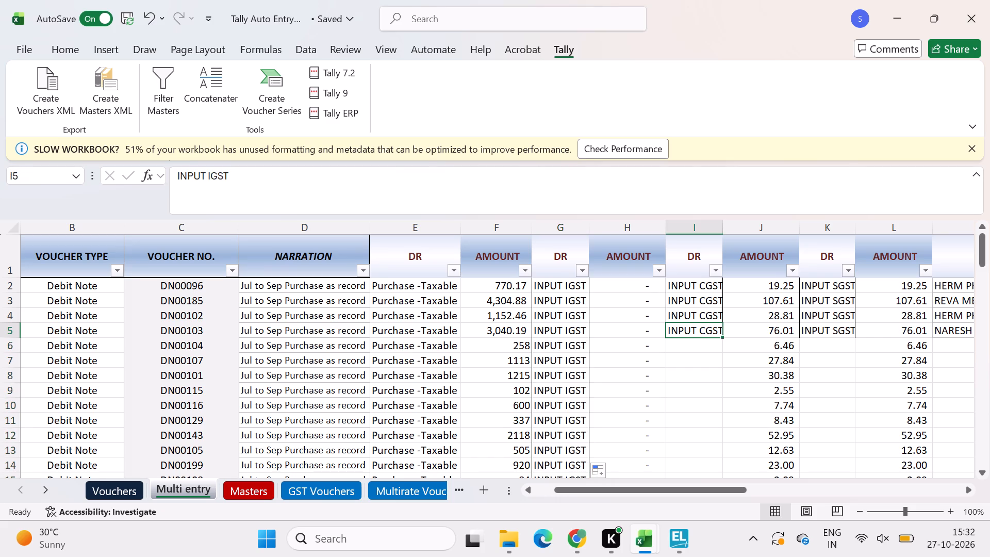
{"action": "double_click", "coordinate": [724, 336]}
Fill the INPUT SGST ledger name down its DR column for all the debit note rows.
{"action": "left_click_drag", "start_coordinate": [854, 332], "coordinate": [853, 327]}
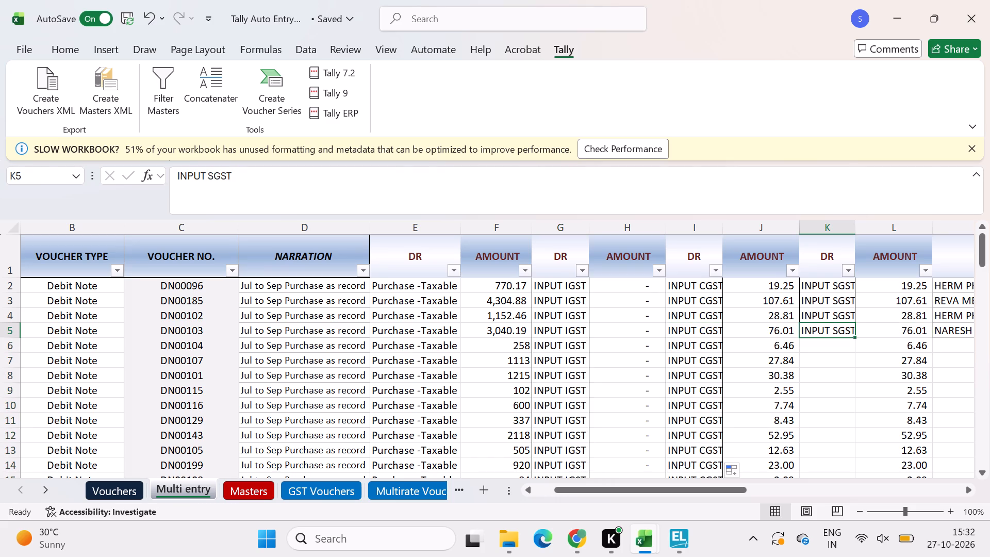
{"action": "double_click", "coordinate": [856, 338]}
Copy the filtered Supplier Ledger names from GST working and paste them as values into the CR column of Multi entry, starting at M2.
{"action": "scroll", "coordinate": [884, 363], "scroll_direction": "left", "scroll_amount": 1}
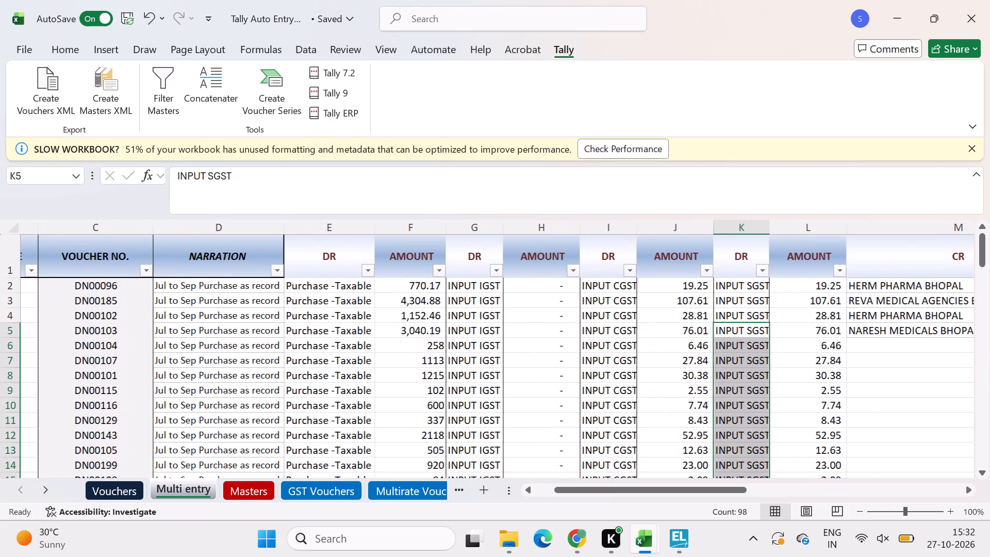
{"action": "left_click", "coordinate": [875, 285]}
{"action": "key", "text": "alt+Tab"}
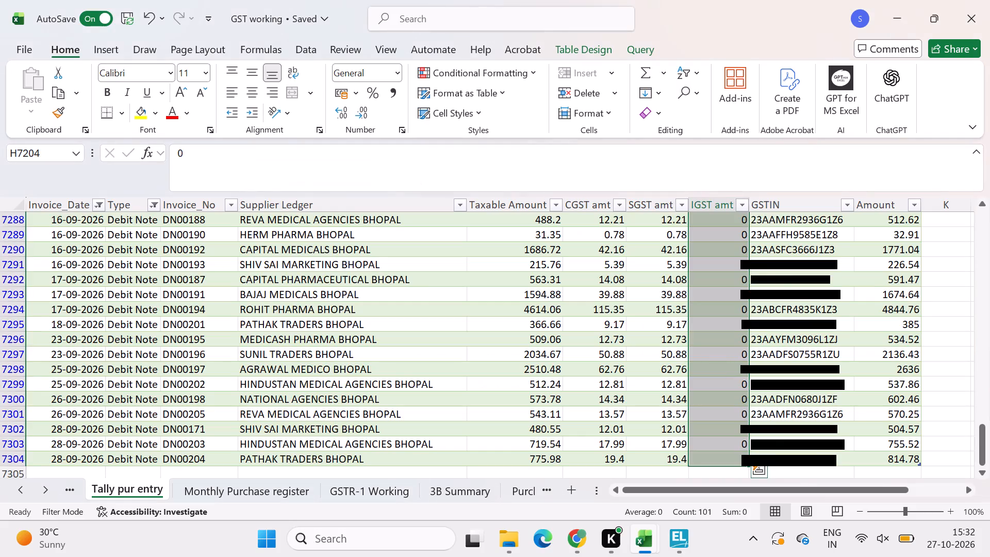
{"action": "key", "text": "Right"}
{"action": "key", "text": "Left"}
{"action": "key", "text": "Left"}
{"action": "key", "text": "Left"}
{"action": "key", "text": "Left"}
{"action": "key", "text": "Left"}
{"action": "key", "text": "Left"}
{"action": "key", "text": "Left"}
{"action": "key", "text": "Left"}
{"action": "key", "text": "Left"}
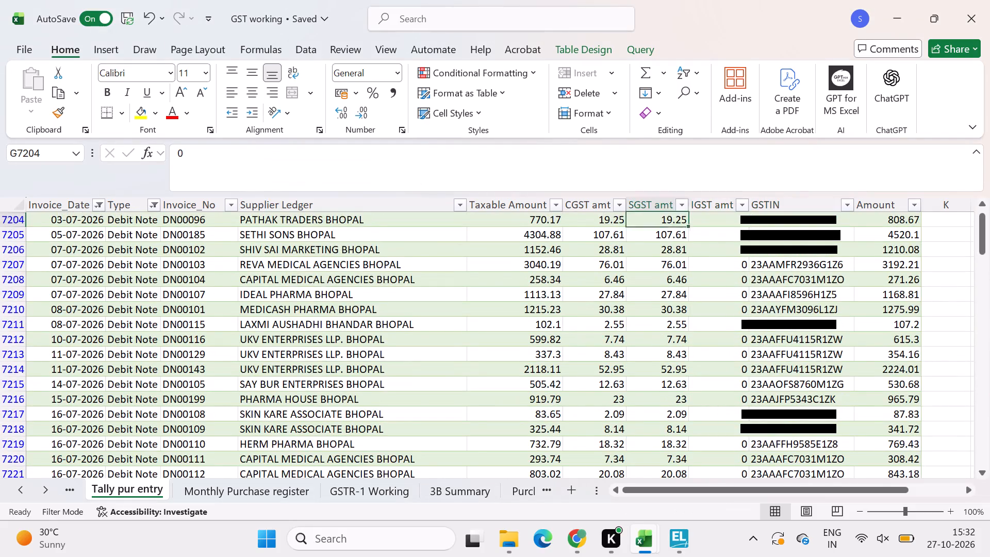
{"action": "key", "text": "Right"}
{"action": "key", "text": "Right"}
{"action": "key", "text": "Right"}
{"action": "key", "text": "Up"}
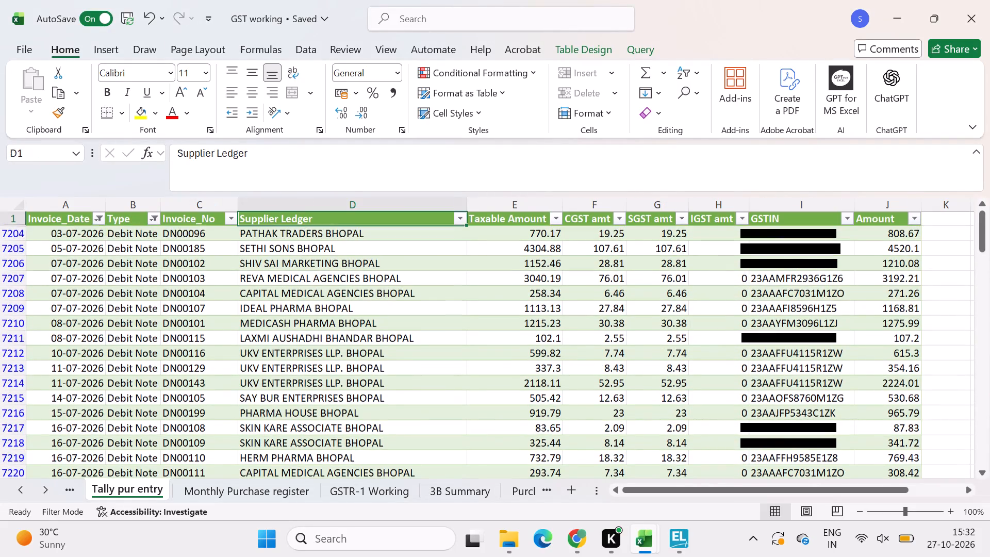
{"action": "key", "text": "Down"}
{"action": "key", "text": "ctrl+shift+Down"}
{"action": "key", "text": "ctrl+c"}
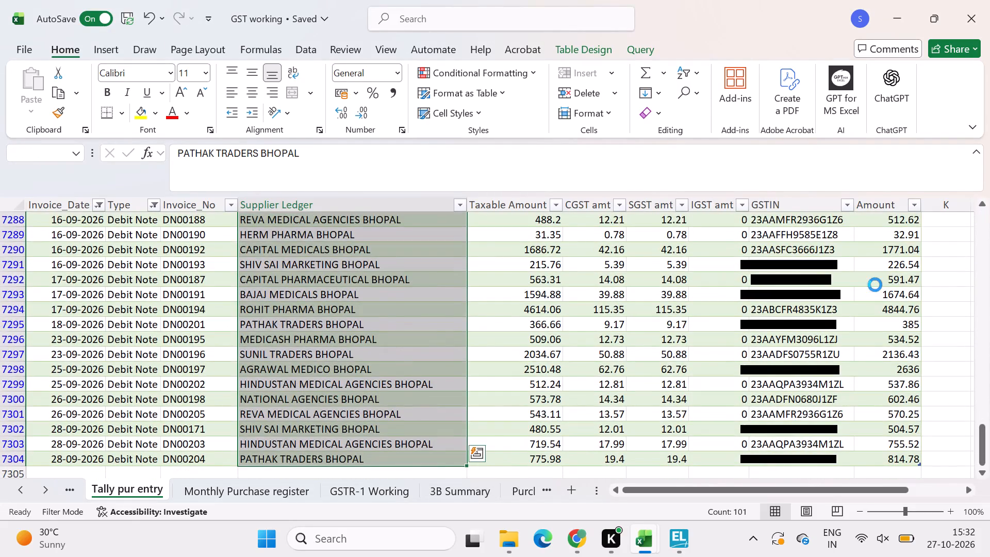
{"action": "key", "text": "alt+Tab"}
{"action": "key", "text": "ctrl+alt+v"}
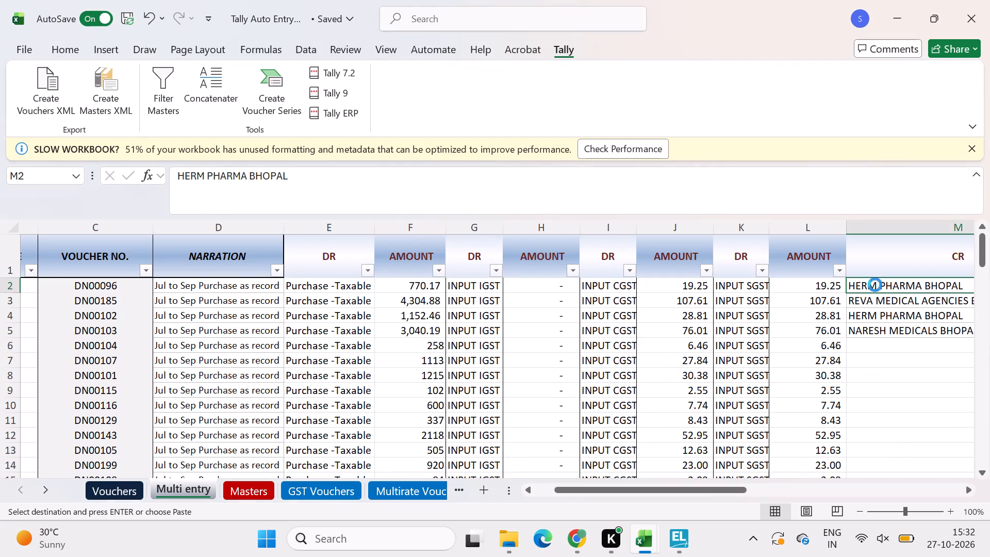
{"action": "key", "text": "v"}
{"action": "key", "text": "Return"}
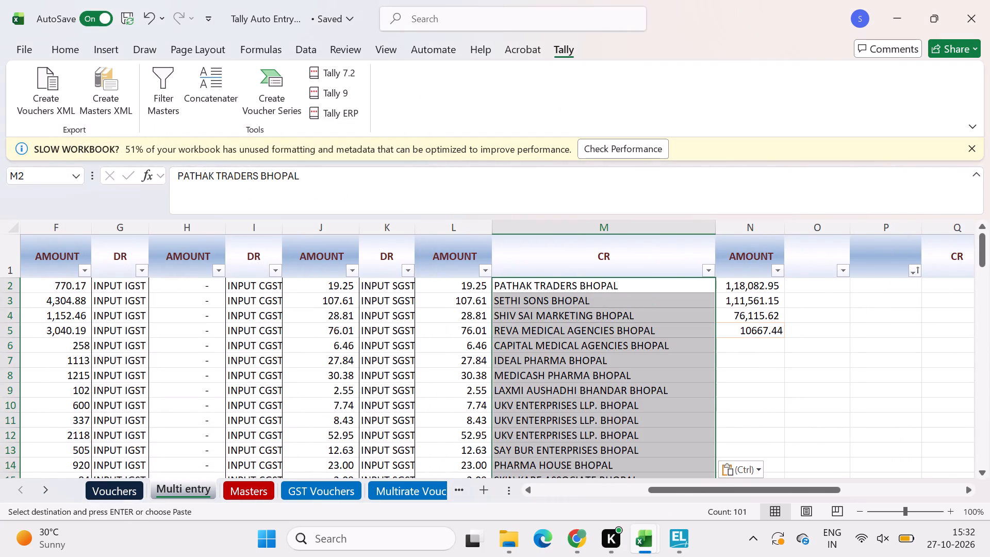
Copy the filtered invoice Amount values from GST working and paste them as values into the AMOUNT column beside the supplier names.
{"action": "key", "text": "Right"}
{"action": "key", "text": "alt+Tab"}
{"action": "key", "text": "Right"}
{"action": "key", "text": "Right"}
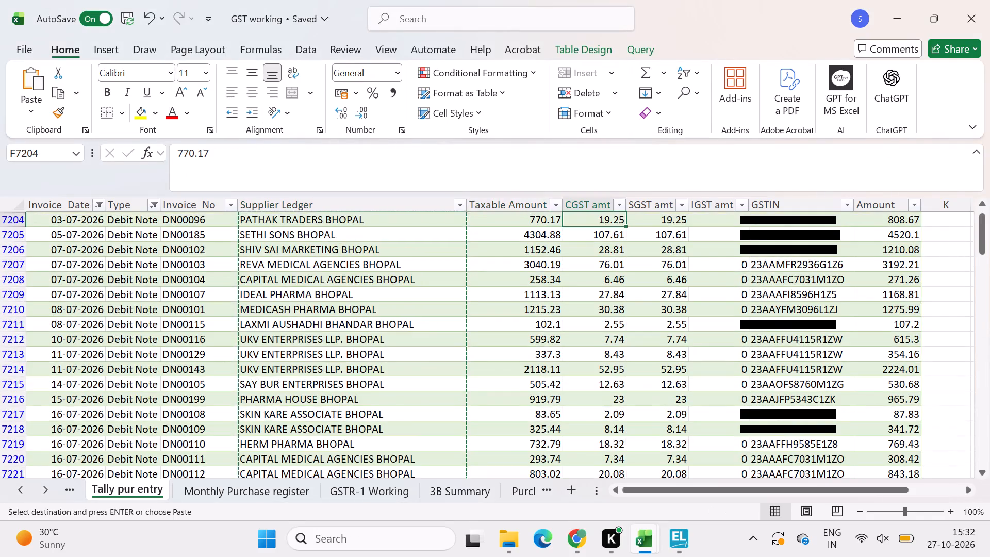
{"action": "key", "text": "Right"}
{"action": "key", "text": "Right"}
{"action": "key", "text": "Right"}
{"action": "key", "text": "Right"}
{"action": "key", "text": "Up"}
{"action": "key", "text": "Down"}
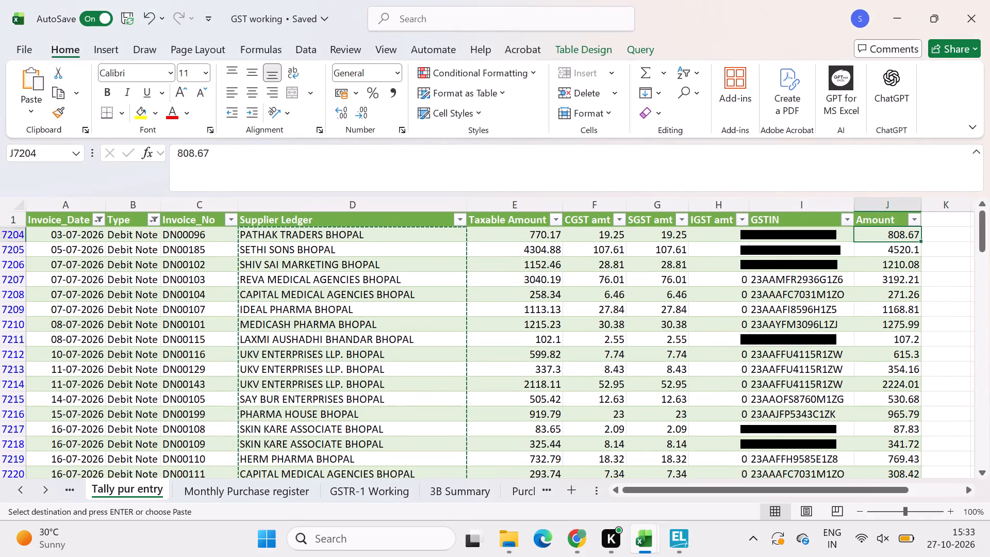
{"action": "key", "text": "ctrl+shift+Down"}
{"action": "key", "text": "ctrl+c"}
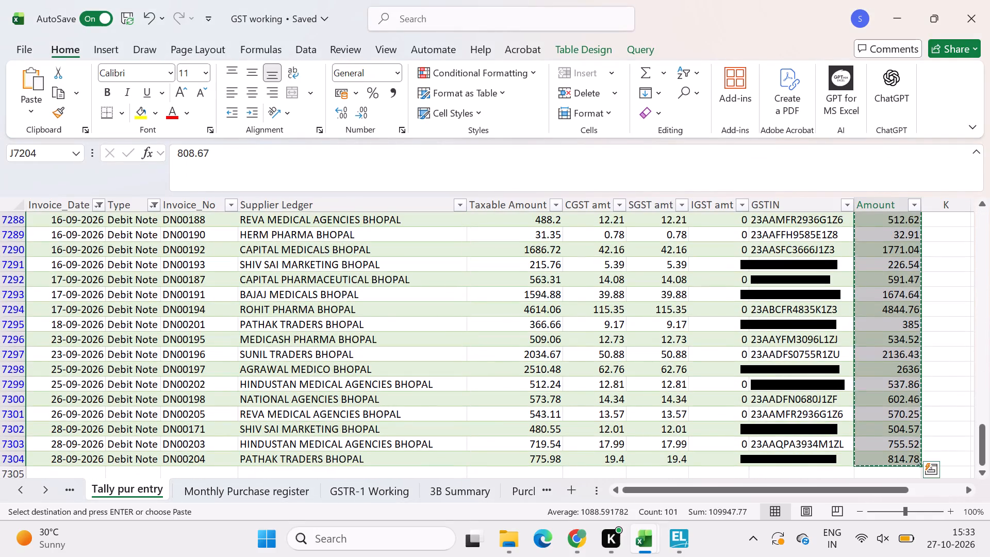
{"action": "key", "text": "alt+Tab"}
{"action": "key", "text": "ctrl+alt+v"}
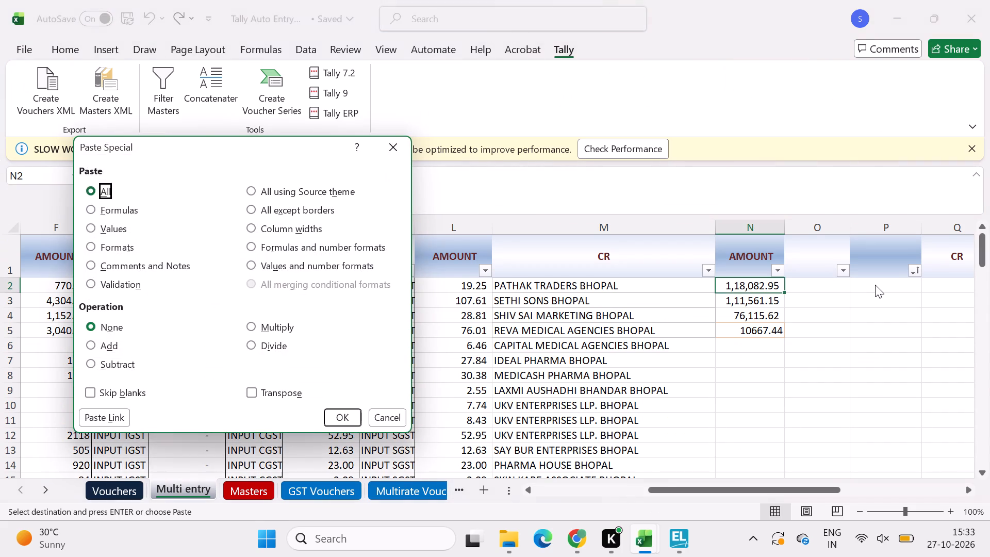
{"action": "key", "text": "v"}
{"action": "key", "text": "Return"}
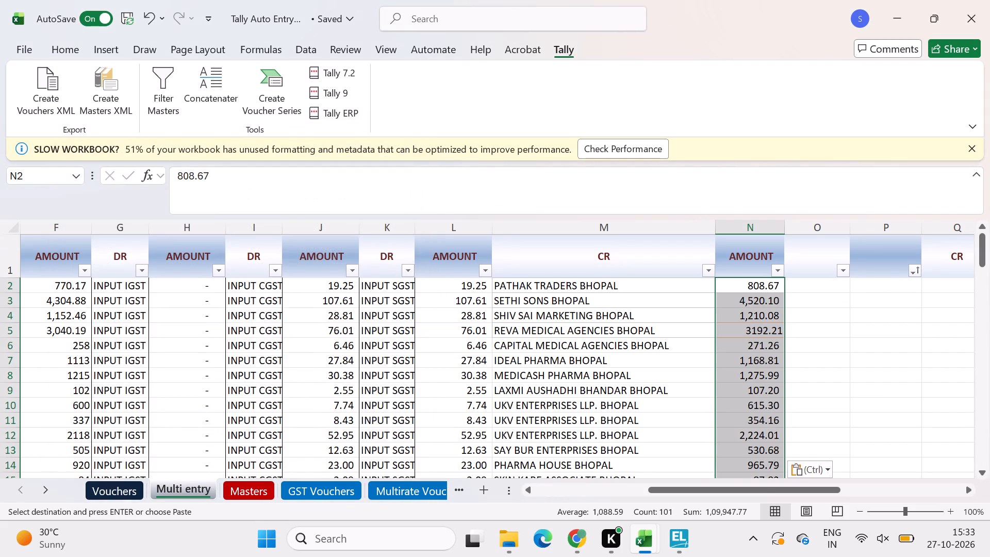
Change the headers above the purchase, IGST, CGST and SGST ledgers to CR, and the supplier ledger header to DR.
{"action": "scroll", "coordinate": [602, 359], "scroll_direction": "right", "scroll_amount": 3}
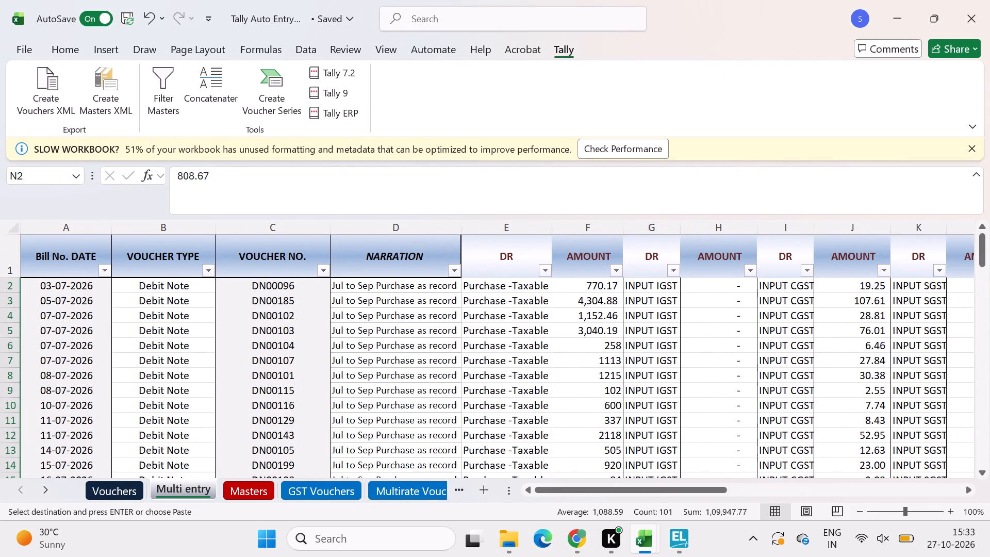
{"action": "left_click", "coordinate": [682, 530]}
{"action": "left_click", "coordinate": [682, 530]}
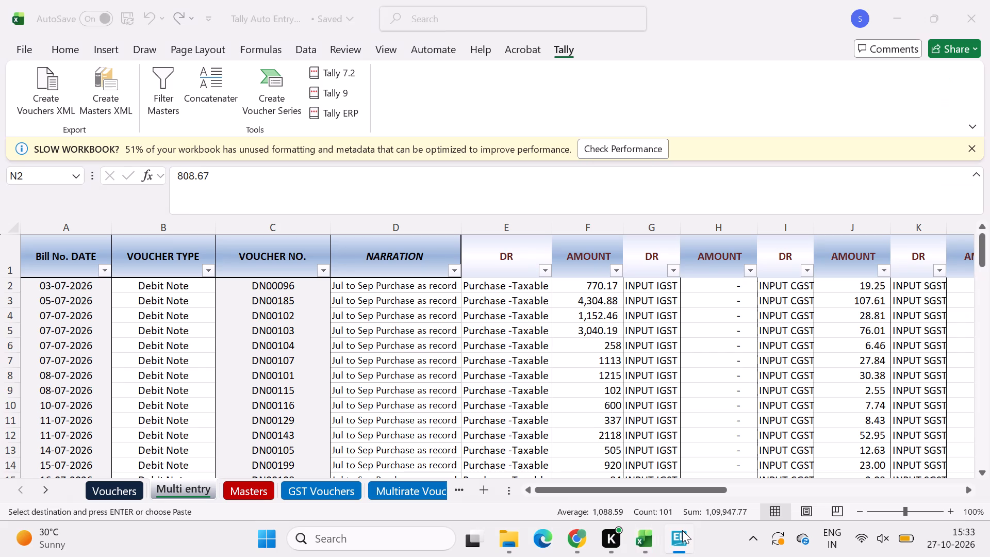
{"action": "left_click", "coordinate": [497, 268]}
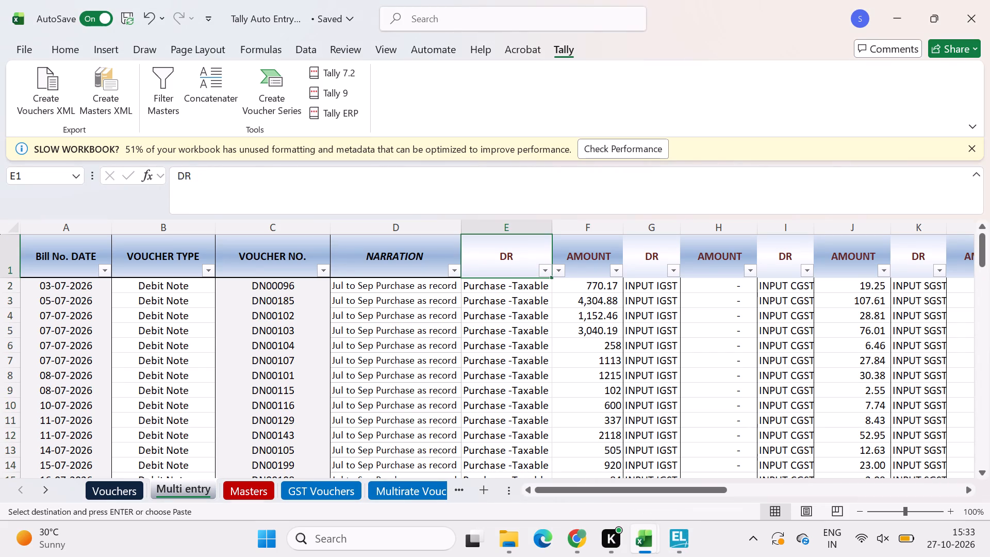
{"action": "type", "text": "CR"}
{"action": "key", "text": "Right"}
{"action": "key", "text": "Right"}
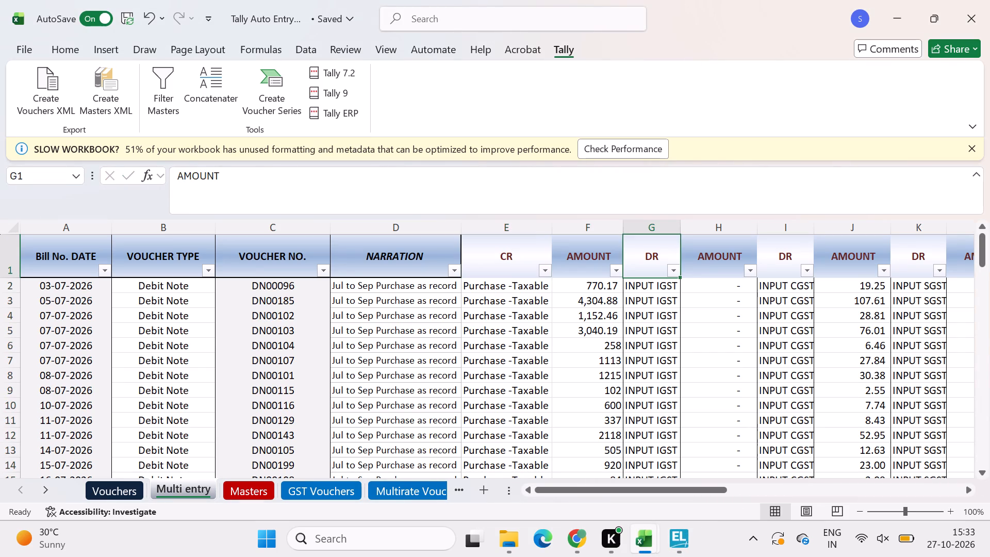
{"action": "type", "text": "CR"}
{"action": "key", "text": "Right"}
{"action": "key", "text": "Right"}
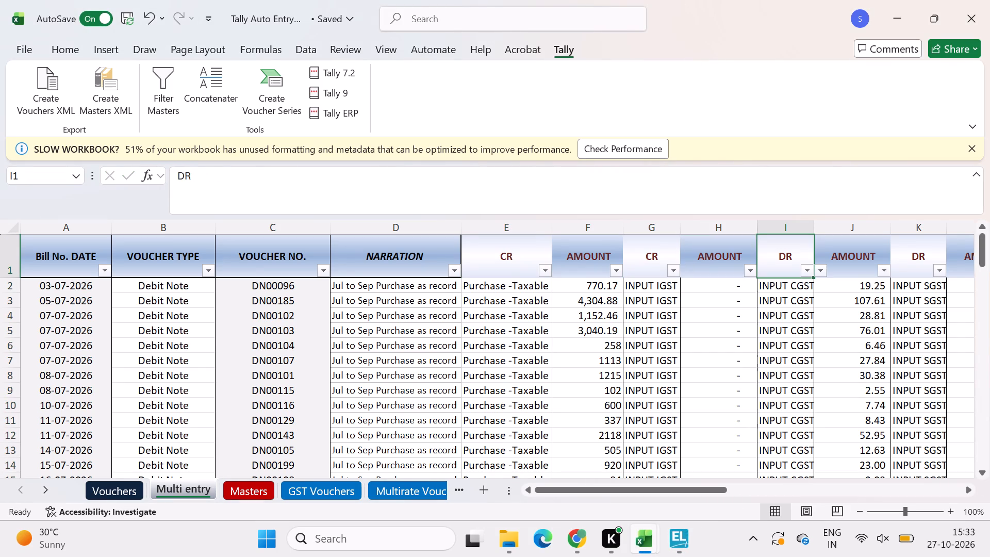
{"action": "type", "text": "CR"}
{"action": "key", "text": "Right"}
{"action": "key", "text": "Right"}
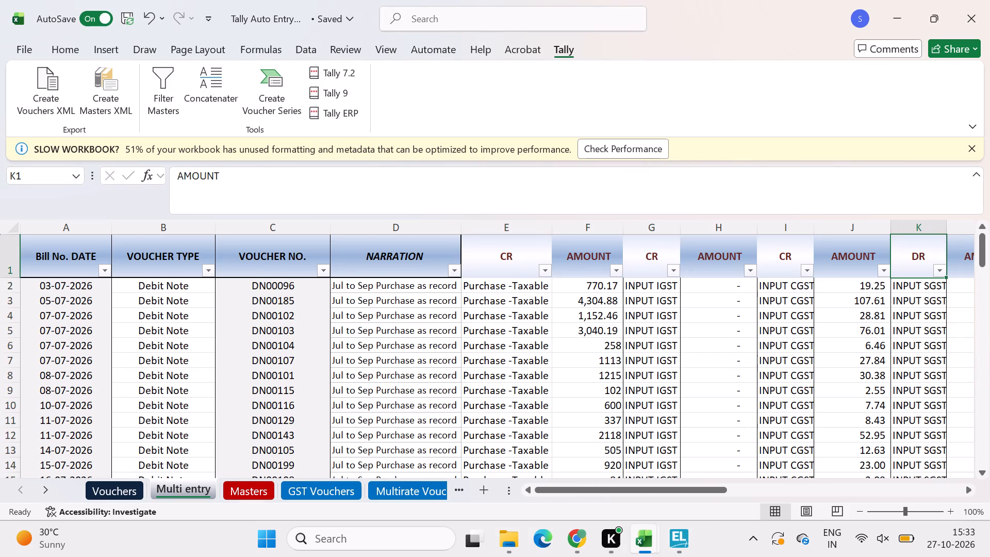
{"action": "type", "text": "CR"}
{"action": "key", "text": "Right"}
{"action": "key", "text": "Right"}
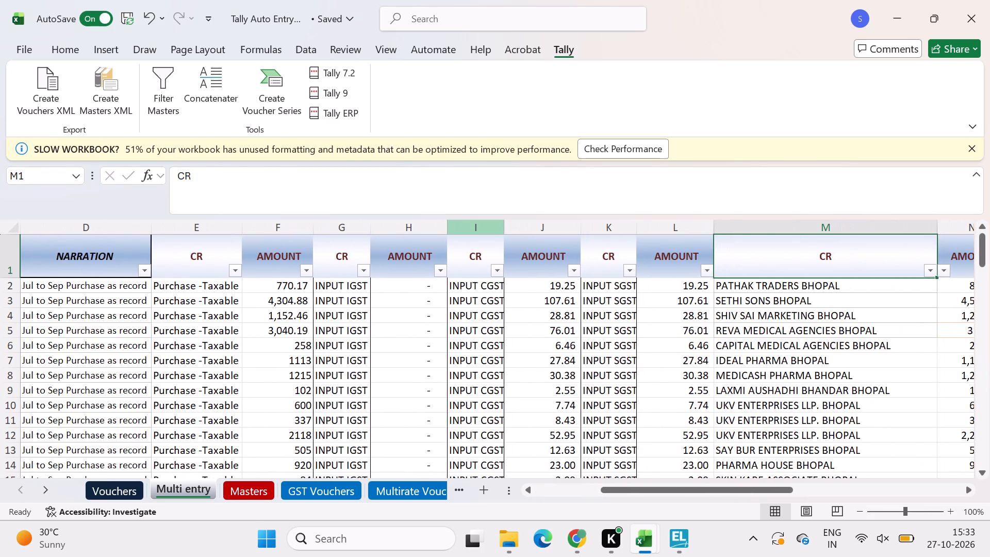
{"action": "type", "text": "DR"}
{"action": "key", "text": "Return"}
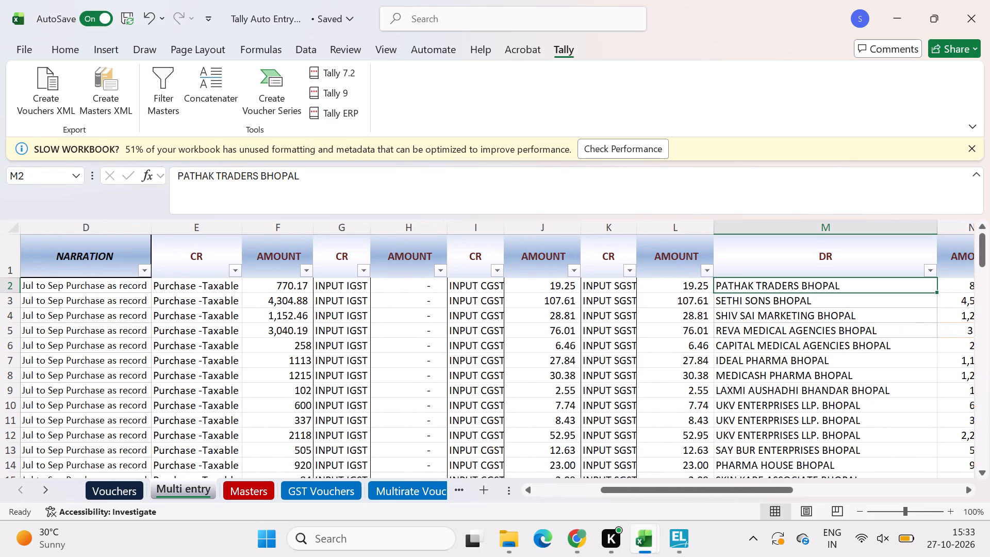
Move the supplier DR column and its AMOUNT column to directly before the Purchase -Taxable CR column.
{"action": "left_click_drag", "start_coordinate": [757, 222], "coordinate": [960, 245]}
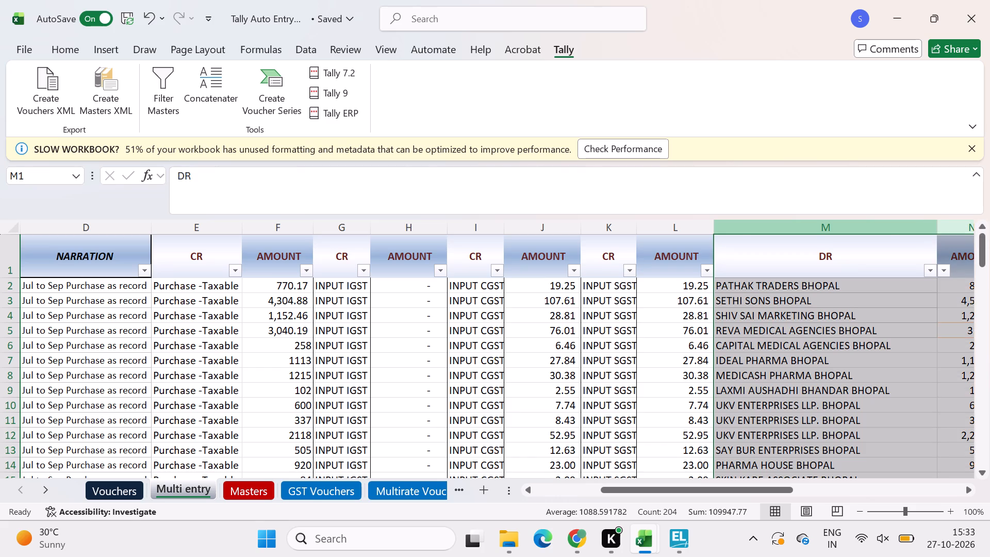
{"action": "key", "text": "ctrl+x"}
{"action": "scroll", "coordinate": [590, 323], "scroll_direction": "right", "scroll_amount": 5}
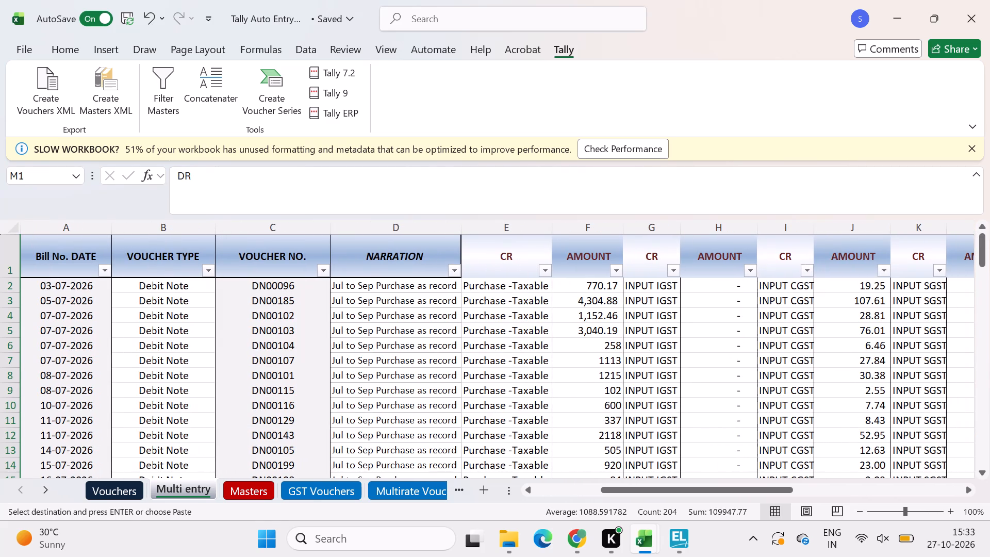
{"action": "left_click", "coordinate": [504, 231]}
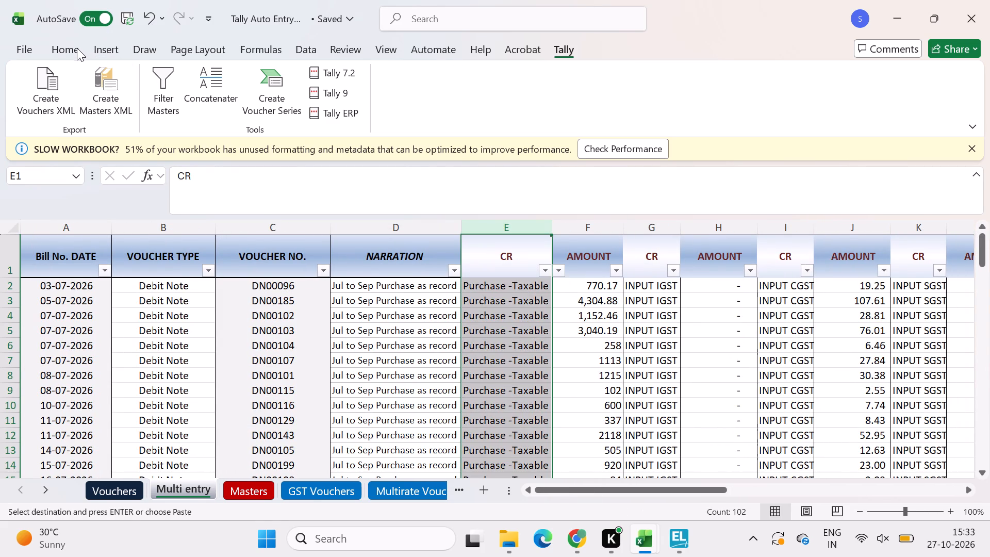
{"action": "left_click", "coordinate": [75, 47]}
{"action": "left_click", "coordinate": [584, 75]}
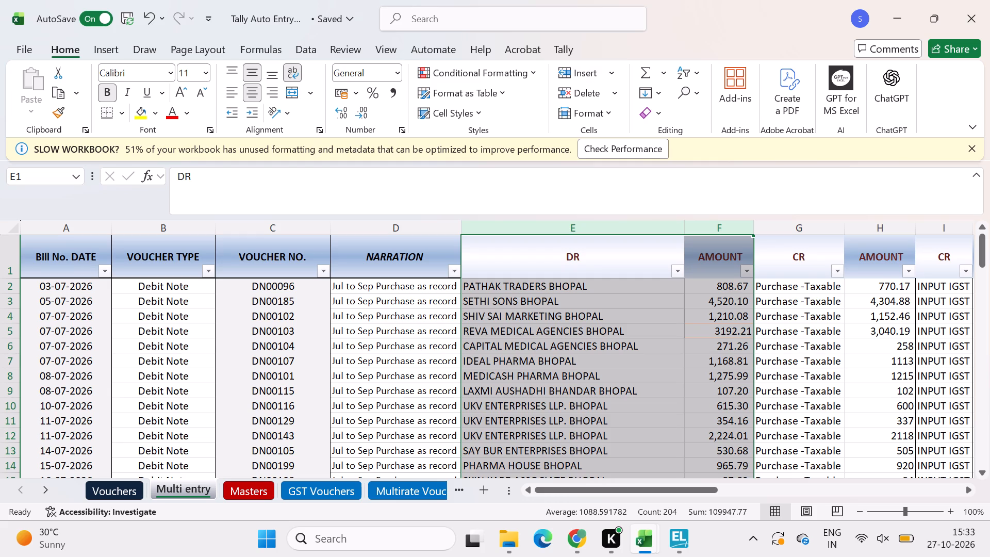
{"action": "left_click", "coordinate": [521, 334]}
Create the vouchers XML from the rearranged Multi entry sheet and save it over the existing 123 file on the Desktop.
{"action": "scroll", "coordinate": [657, 347], "scroll_direction": "left", "scroll_amount": 3}
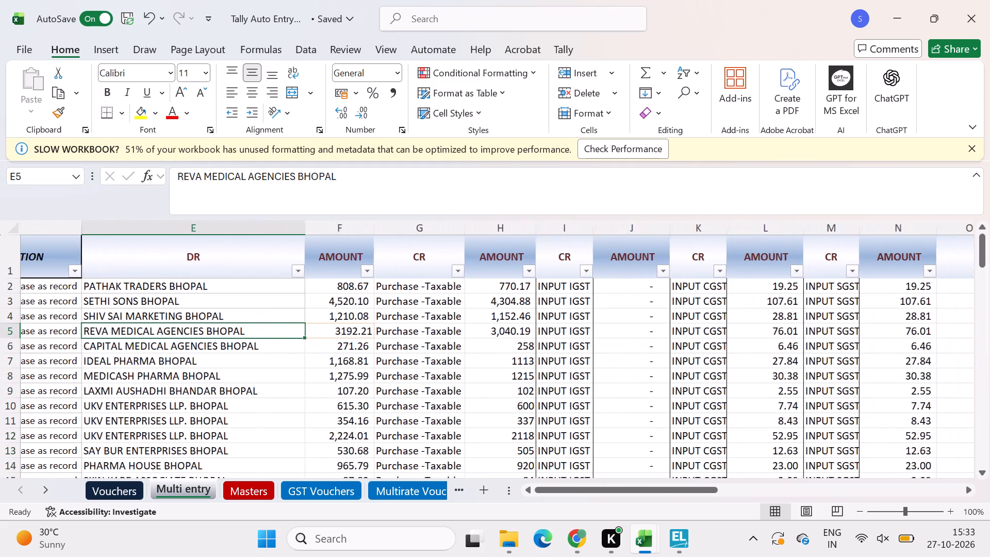
{"action": "scroll", "coordinate": [788, 367], "scroll_direction": "left", "scroll_amount": 3}
{"action": "scroll", "coordinate": [699, 322], "scroll_direction": "right", "scroll_amount": 2}
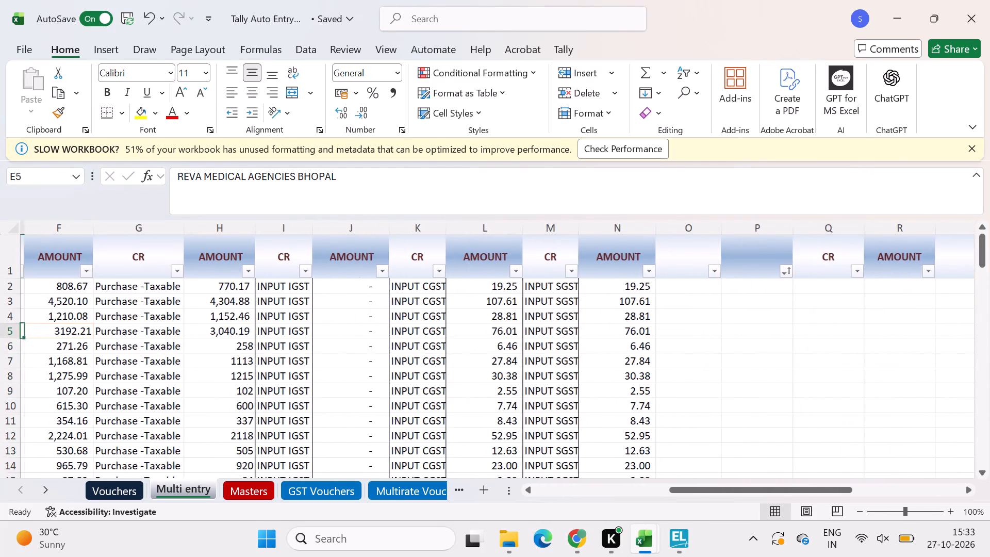
{"action": "scroll", "coordinate": [699, 322], "scroll_direction": "right", "scroll_amount": 3}
{"action": "scroll", "coordinate": [420, 358], "scroll_direction": "right", "scroll_amount": 4}
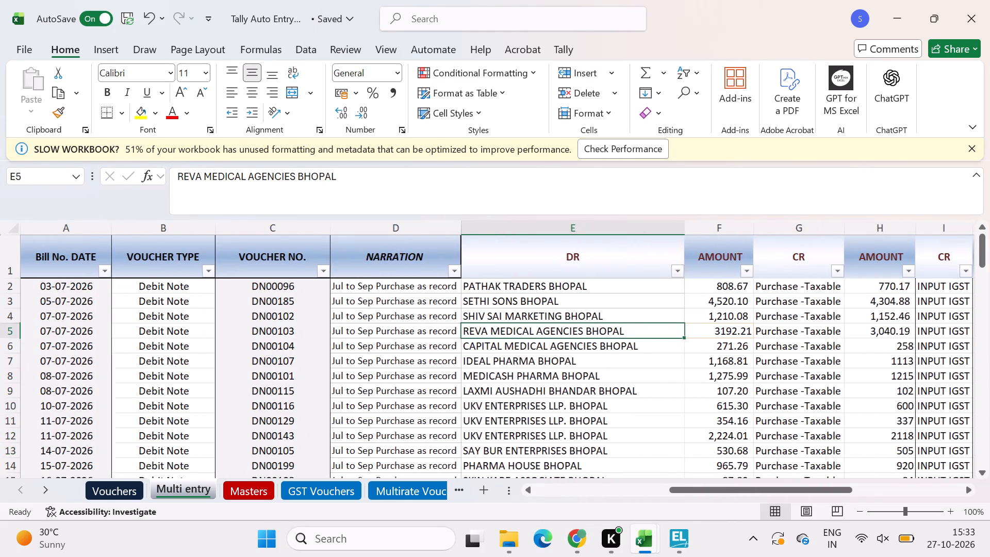
{"action": "left_click", "coordinate": [570, 47]}
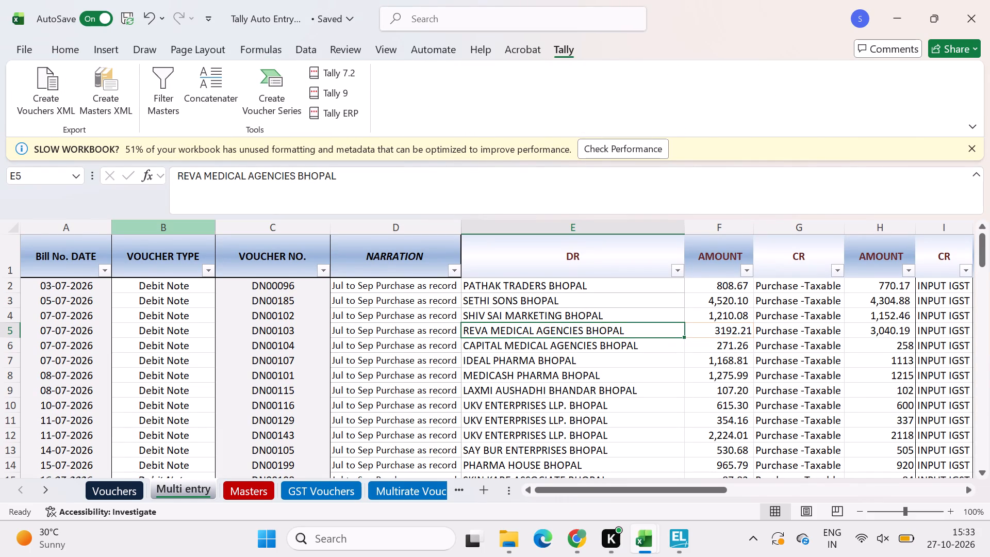
{"action": "left_click", "coordinate": [62, 93]}
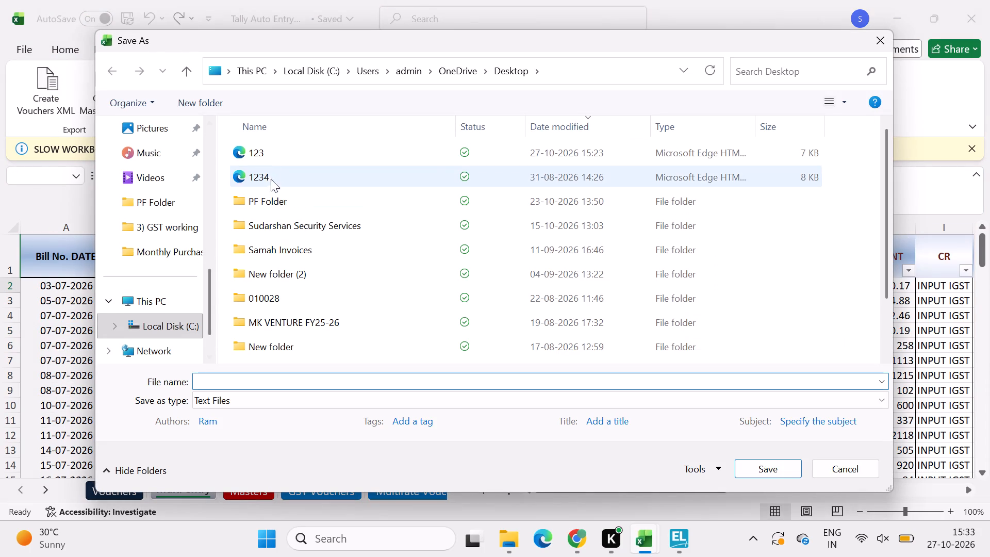
{"action": "type", "text": "123"}
{"action": "key", "text": "Down"}
{"action": "key", "text": "Return"}
{"action": "key", "text": "Return"}
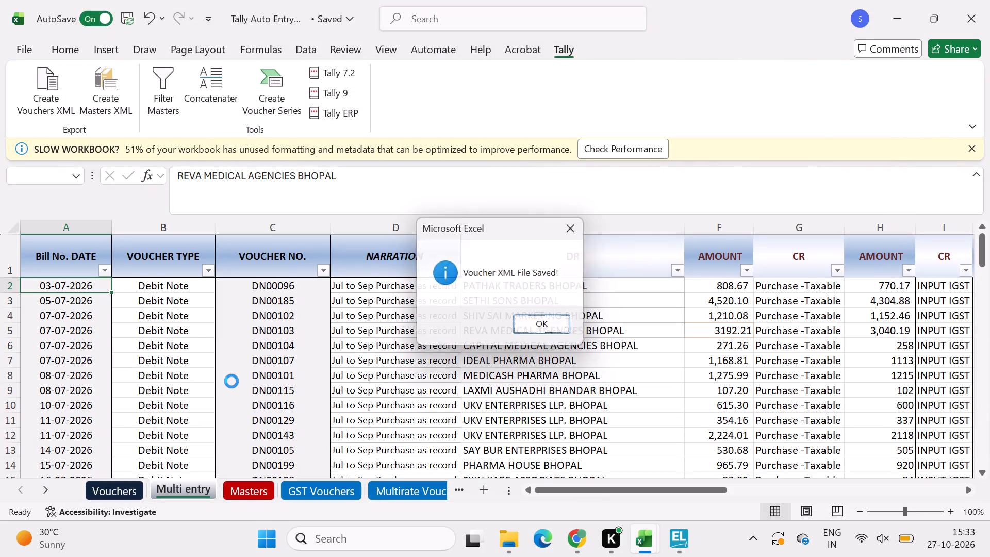
{"action": "key", "text": "Right"}
{"action": "key", "text": "Return"}
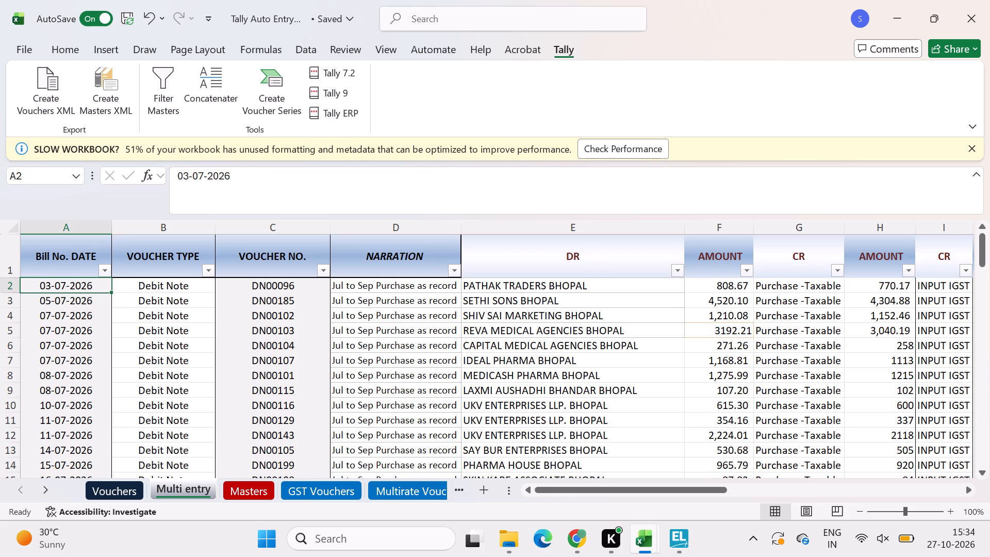
Switch to TallyPrime and import the transactions from 123.xml on the Desktop in XML format, without backing up company data.
{"action": "key", "text": "alt+Tab"}
{"action": "key", "text": "alt+Tab"}
{"action": "key", "text": "alt+Left"}
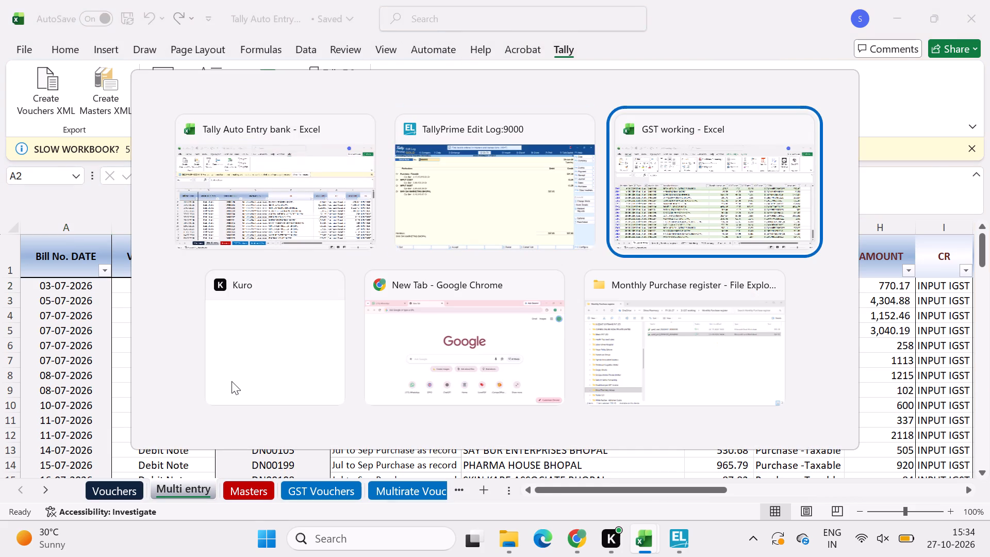
{"action": "key", "text": "Escape"}
{"action": "key", "text": "Escape"}
{"action": "key", "text": "Escape"}
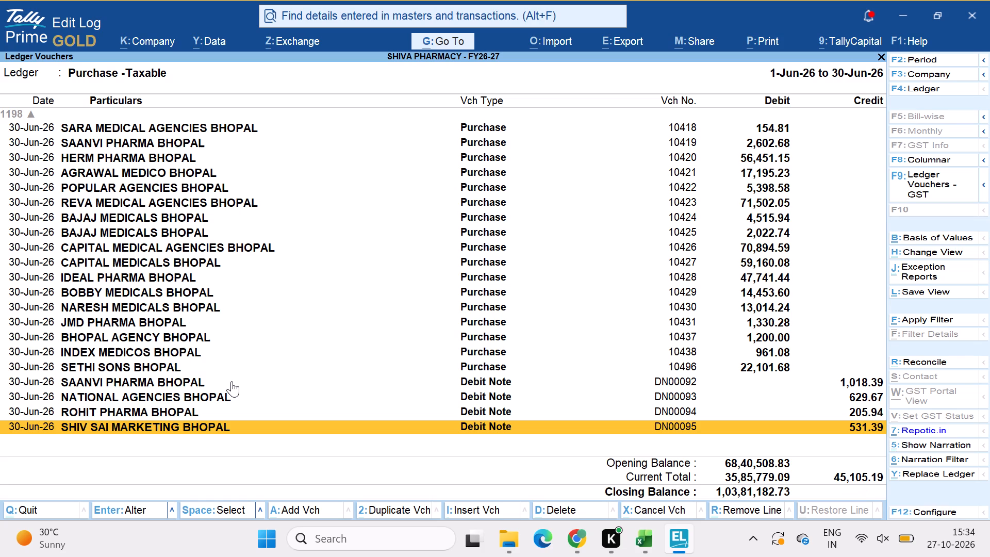
{"action": "key", "text": "Escape"}
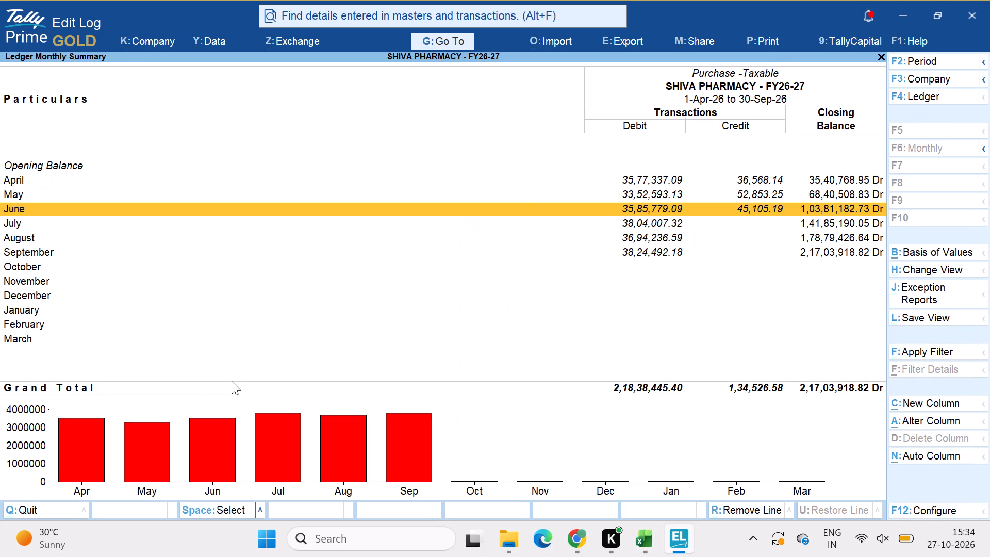
{"action": "key", "text": "alt+o"}
{"action": "key", "text": "Down"}
{"action": "key", "text": "Return"}
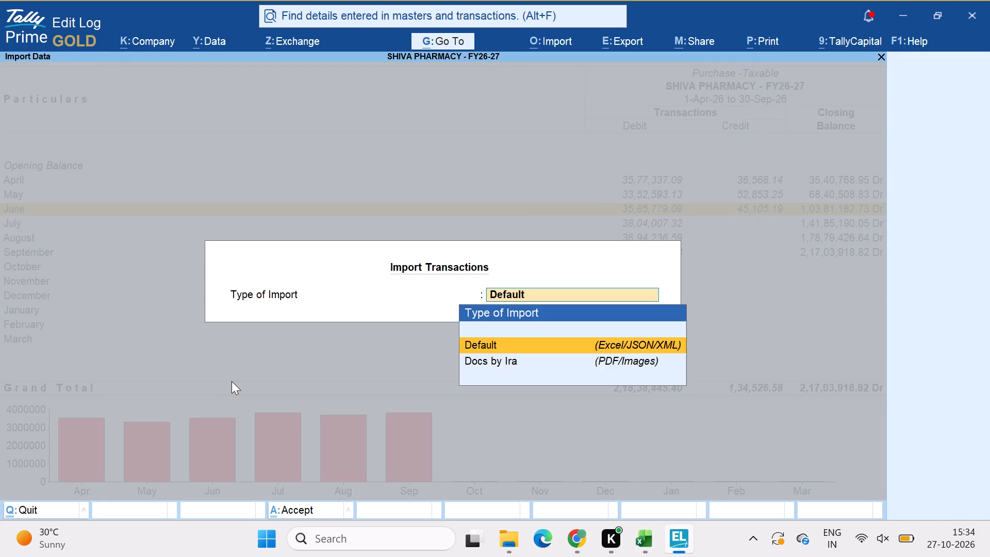
{"action": "key", "text": "Return"}
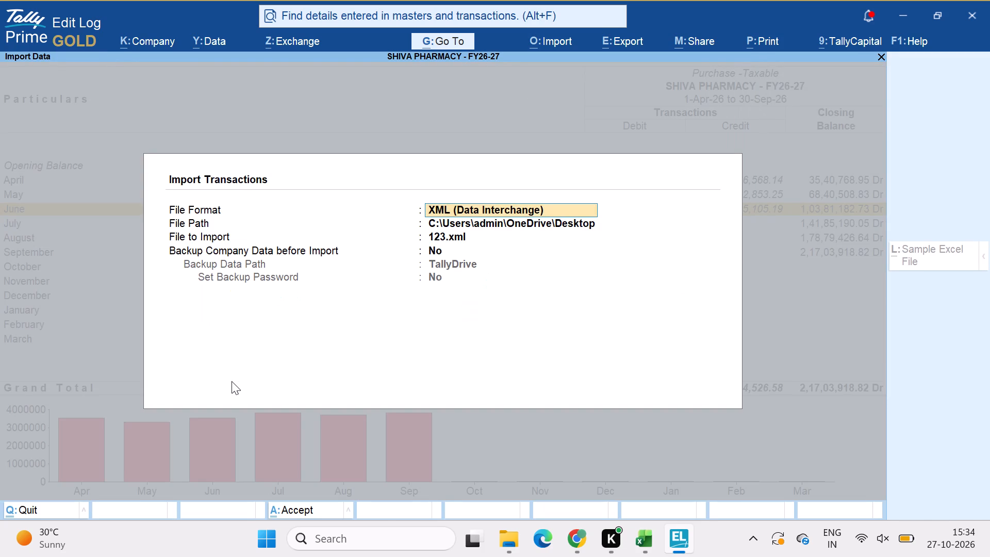
{"action": "key", "text": "ctrl+a"}
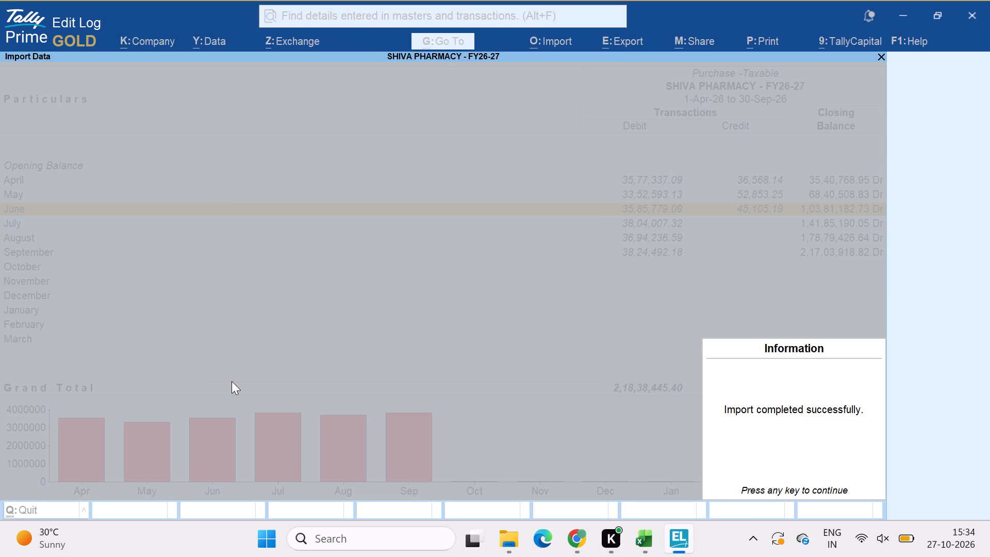
{"action": "key", "text": "Return"}
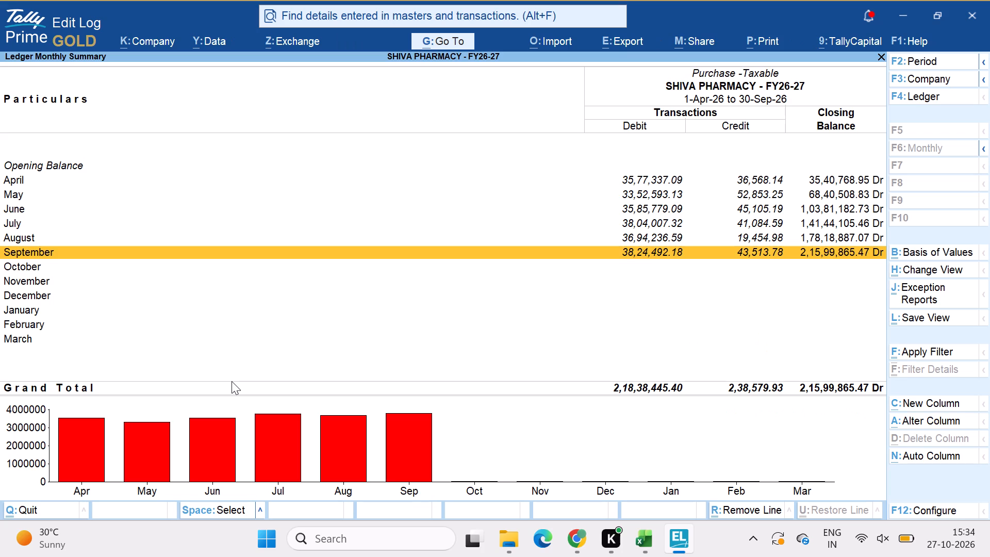
Remove the April, May and June lines from the Purchase -Taxable ledger's monthly summary.
{"action": "key", "text": "alt+Tab"}
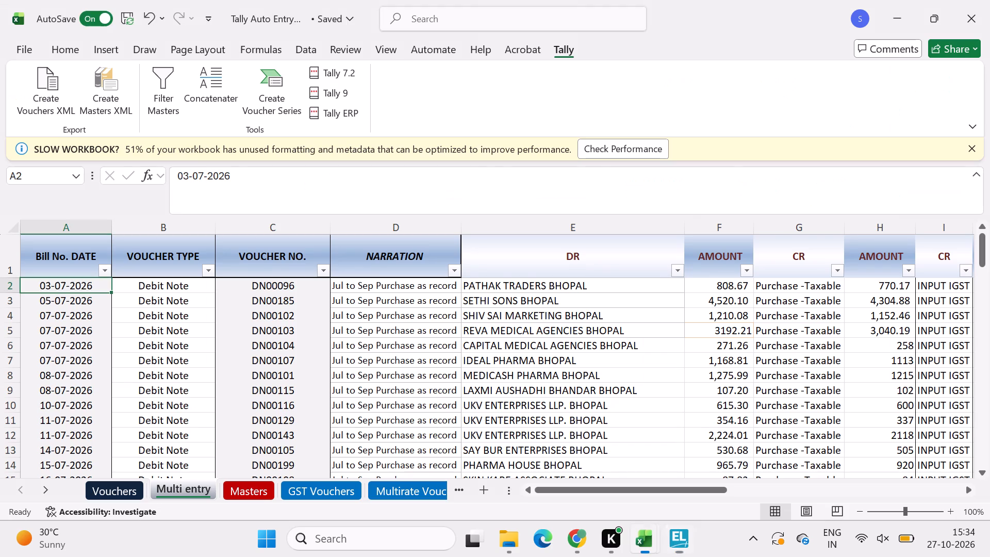
{"action": "key", "text": "alt+Tab"}
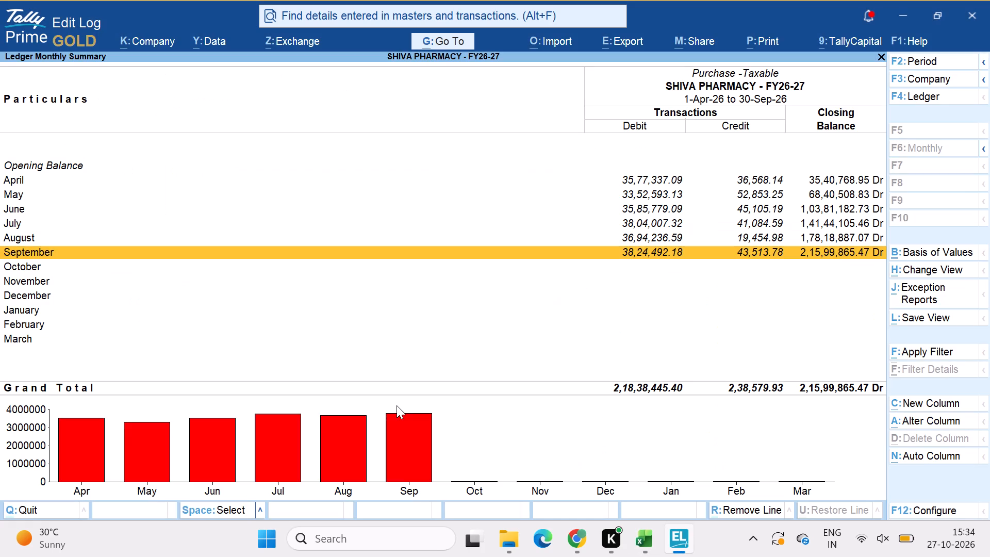
{"action": "key", "text": "Up"}
{"action": "key", "text": "Up"}
{"action": "key", "text": "Up"}
{"action": "key", "text": "Up"}
{"action": "key", "text": "Up"}
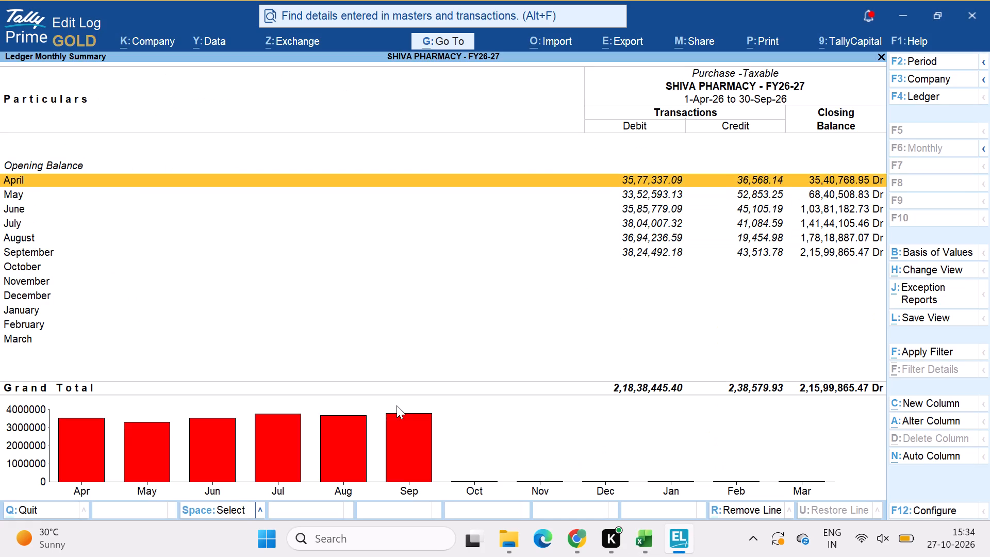
{"action": "key", "text": "space"}
{"action": "key", "text": "Down"}
{"action": "key", "text": "space"}
{"action": "key", "text": "Down"}
{"action": "key", "text": "space"}
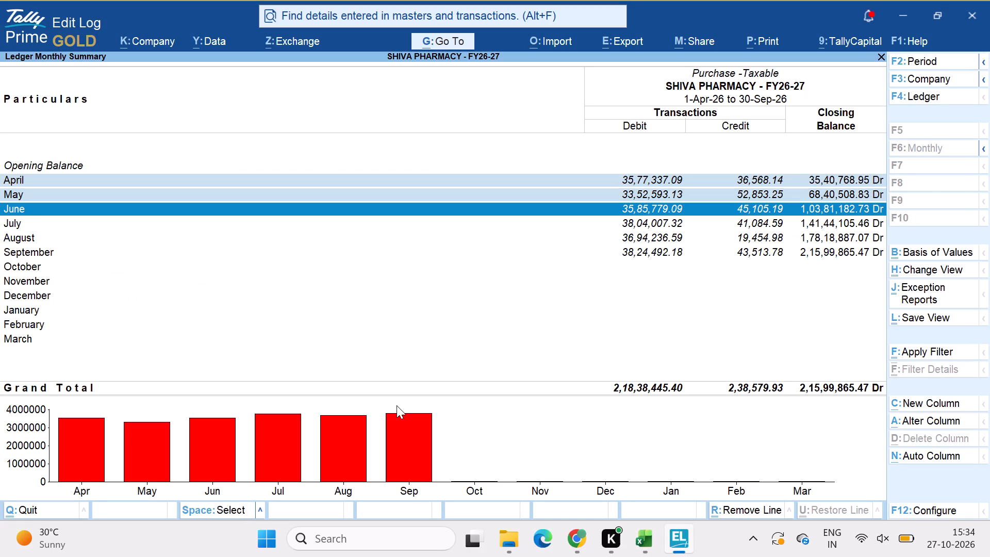
{"action": "key", "text": "ctrl+r"}
Switch to the GST working workbook and compare the filtered debit notes' Taxable Amount sum with TallyPrime's July–September credit total.
{"action": "key", "text": "alt+Tab"}
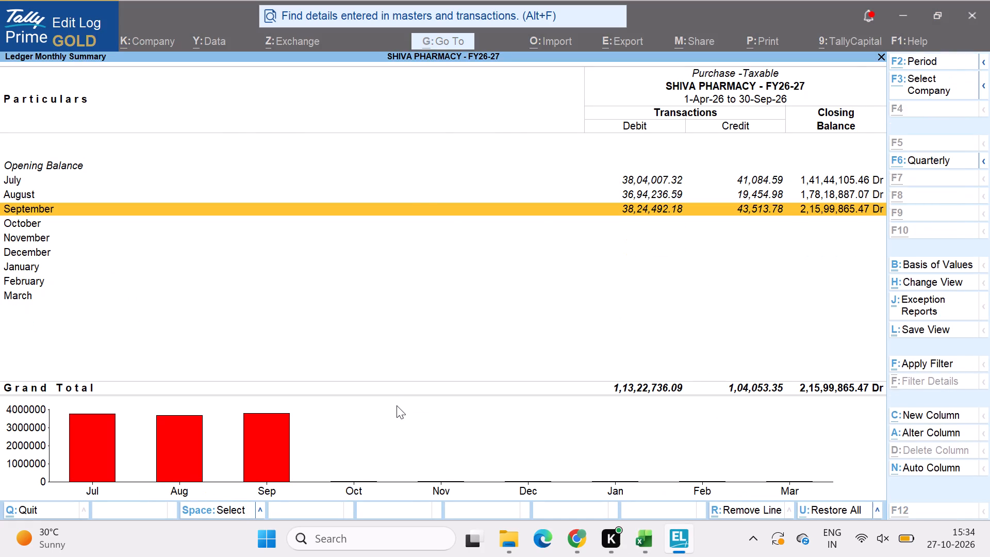
{"action": "key", "text": "alt+Tab"}
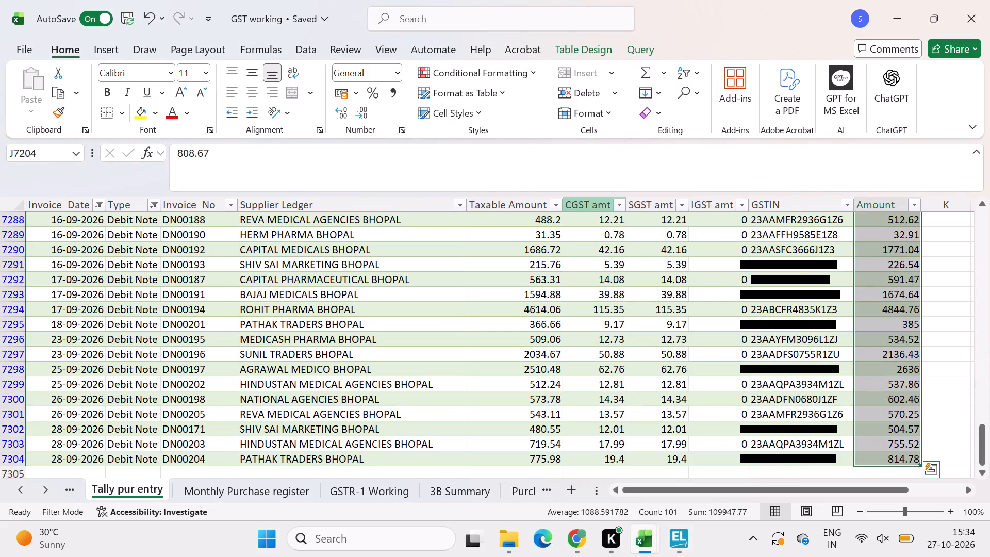
{"action": "left_click", "coordinate": [538, 199]}
{"action": "key", "text": "alt+Tab"}
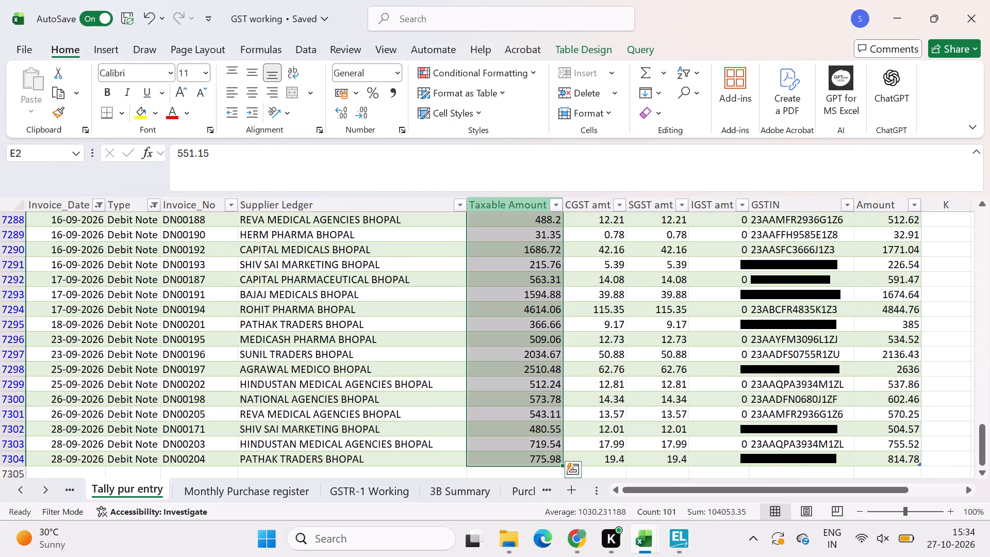
{"action": "key", "text": "alt+Tab"}
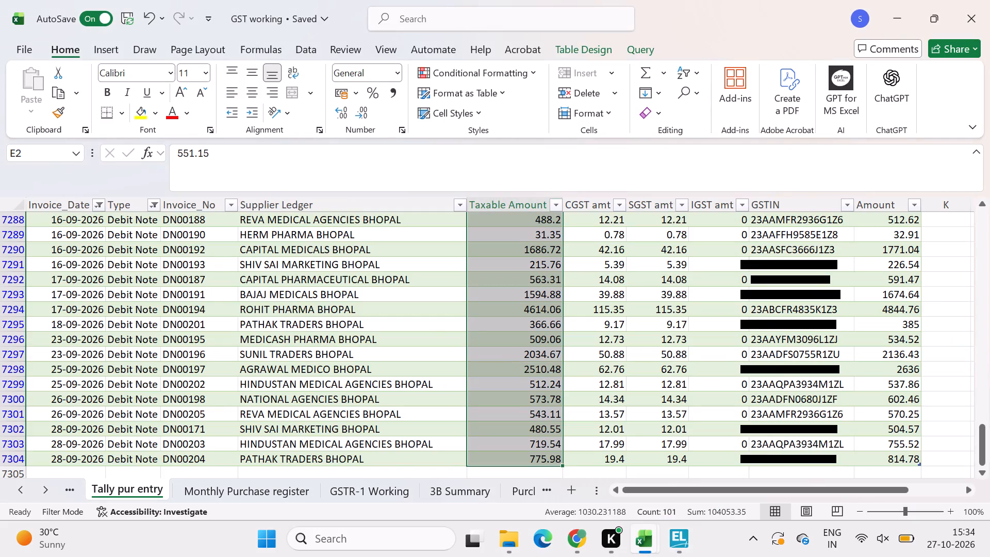
{"action": "key", "text": "ctrl+Up"}
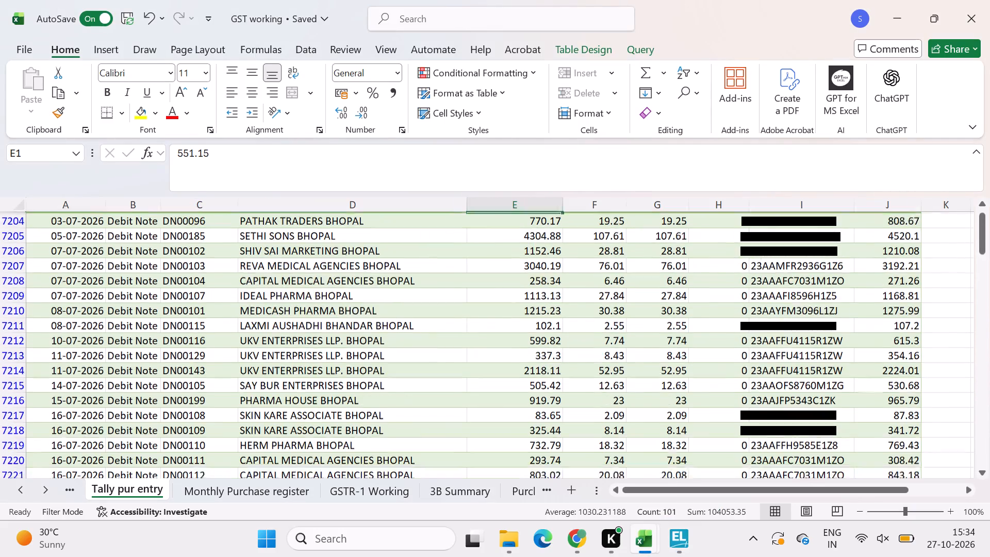
{"action": "key", "text": "Down"}
{"action": "key", "text": "Up"}
{"action": "key", "text": "Down"}
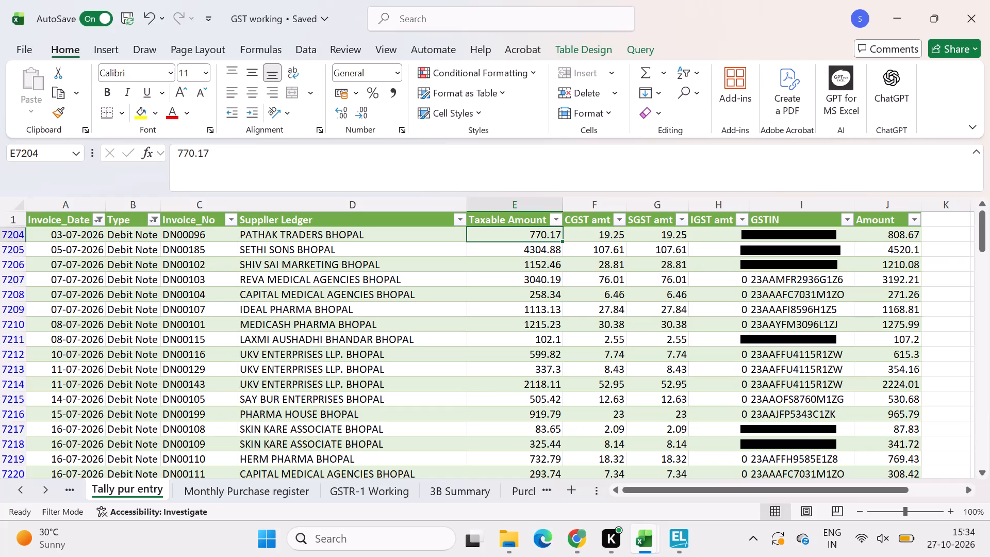